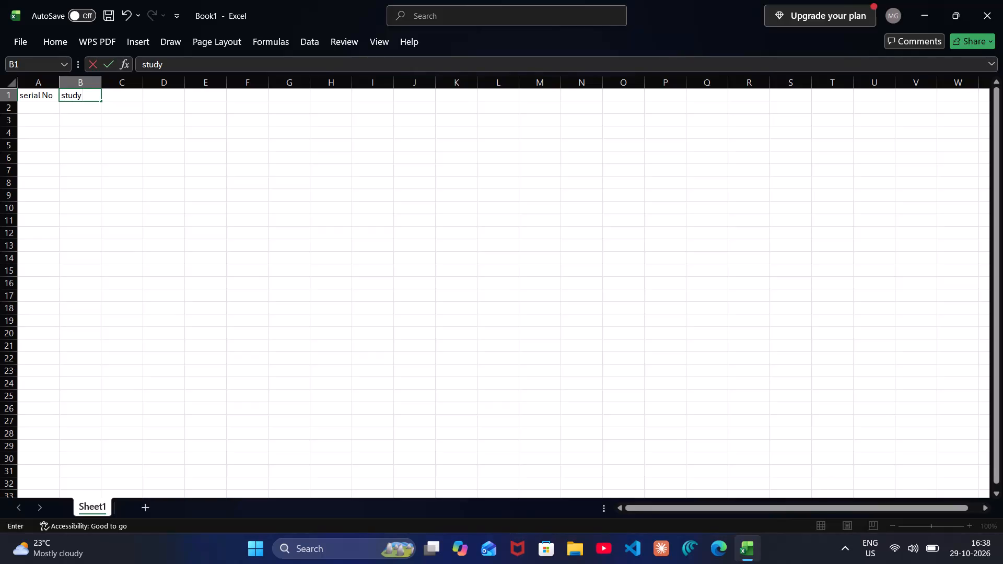
Complete the heading in cell B1 so that it reads "study hours".
key("g")
key("BackSpace")
type("hours performance level")
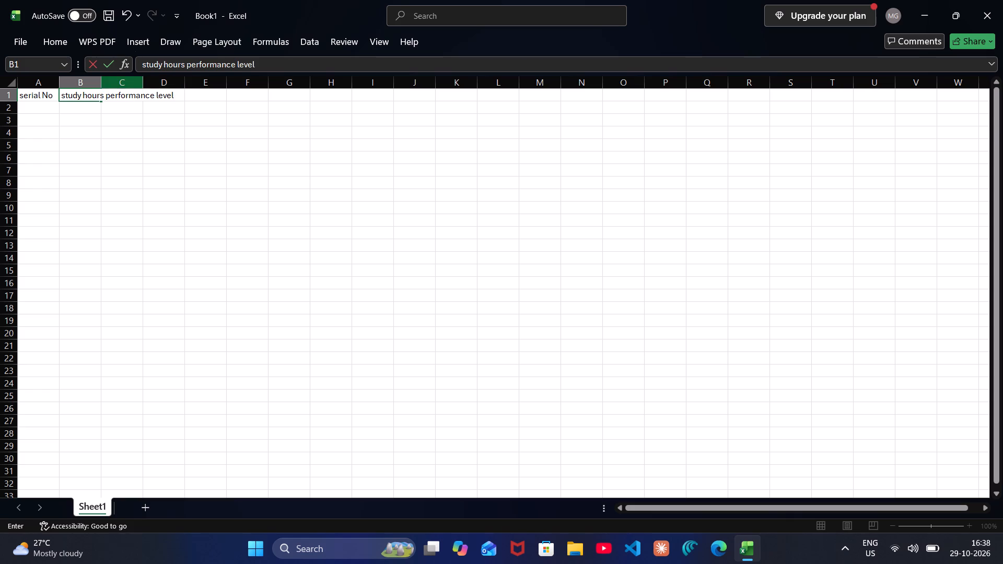
key("BackSpace")
key("BackSpace")
key("BackSpace")
key("BackSpace")
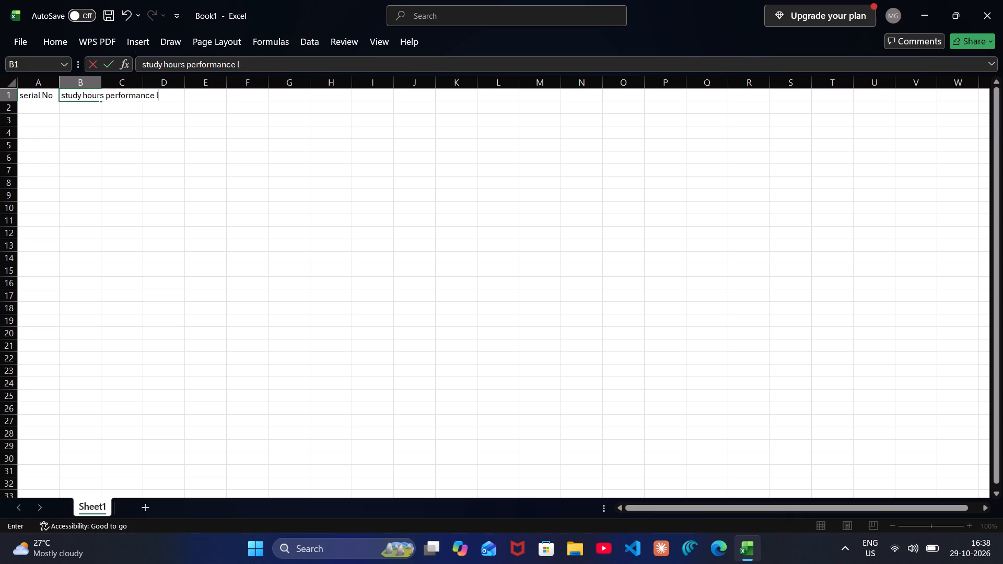
key("BackSpace")
key("BackSpace")
key("BackSpace")
key("BackSpace")
key("BackSpace")
key("BackSpace")
key("BackSpace")
key("BackSpace")
key("BackSpace")
key("BackSpace")
key("BackSpace")
key("BackSpace")
key("BackSpace")
key("BackSpace")
key("BackSpace")
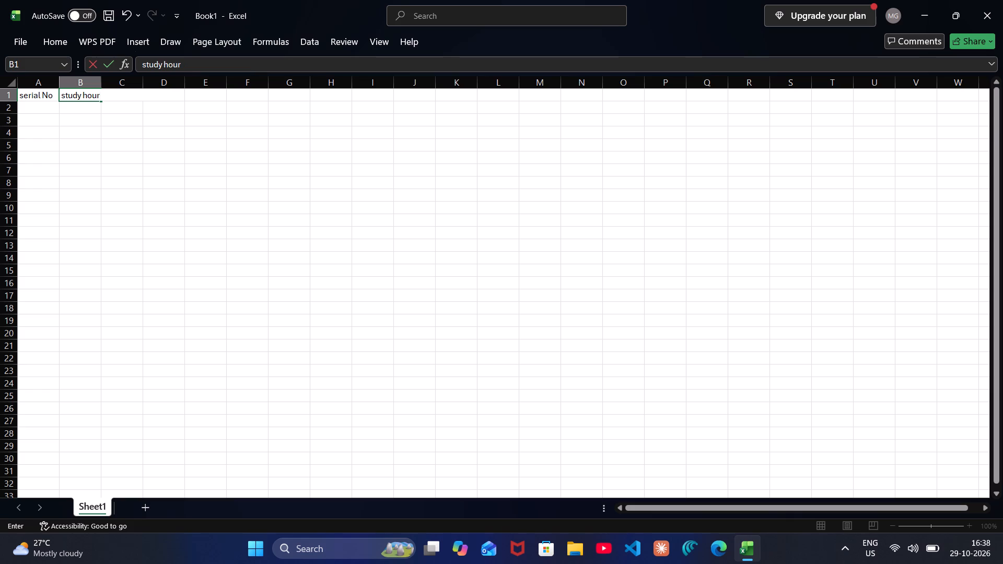
key("s")
key("Return")
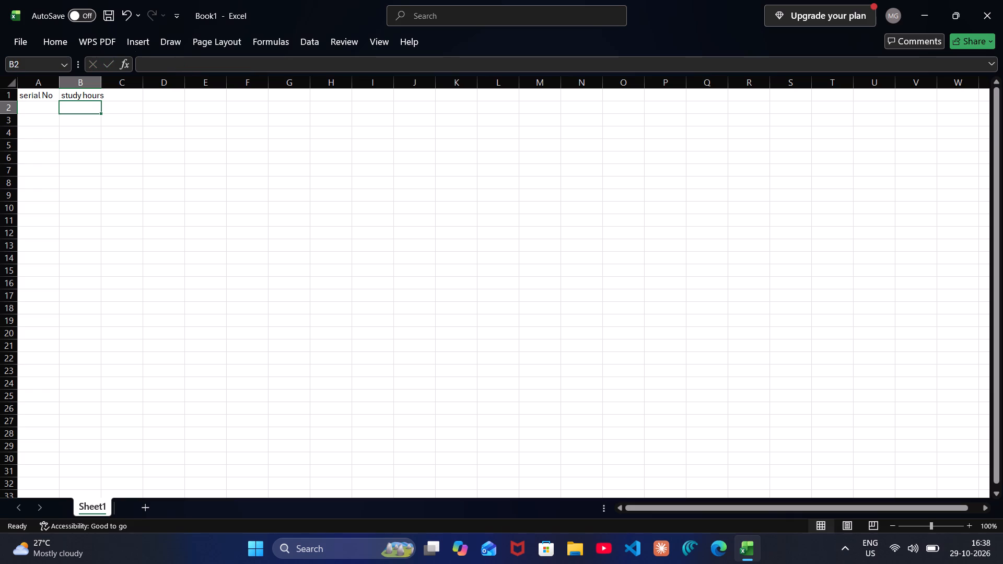
Widen column B to about 9.67 to fit its heading, and widen the empty column C for a longer heading.
left_click(115, 95)
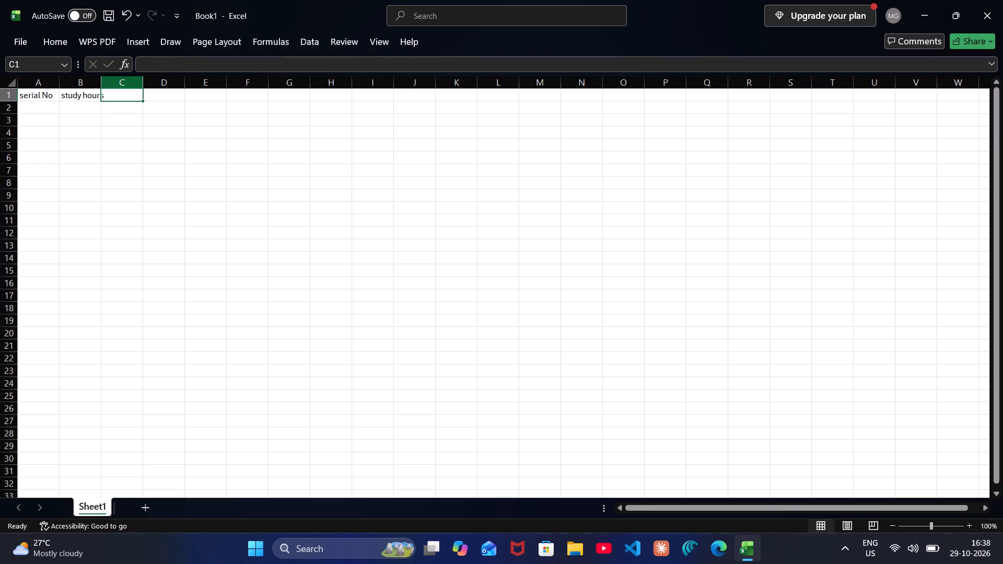
left_click_drag(101, 82, 108, 85)
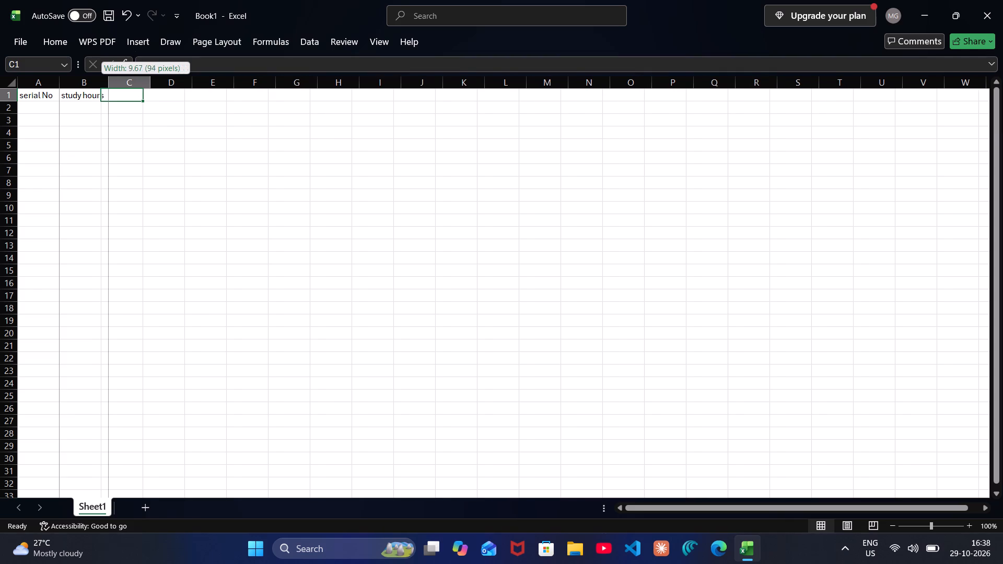
left_click_drag(108, 85, 108, 85)
left_click_drag(150, 86, 160, 86)
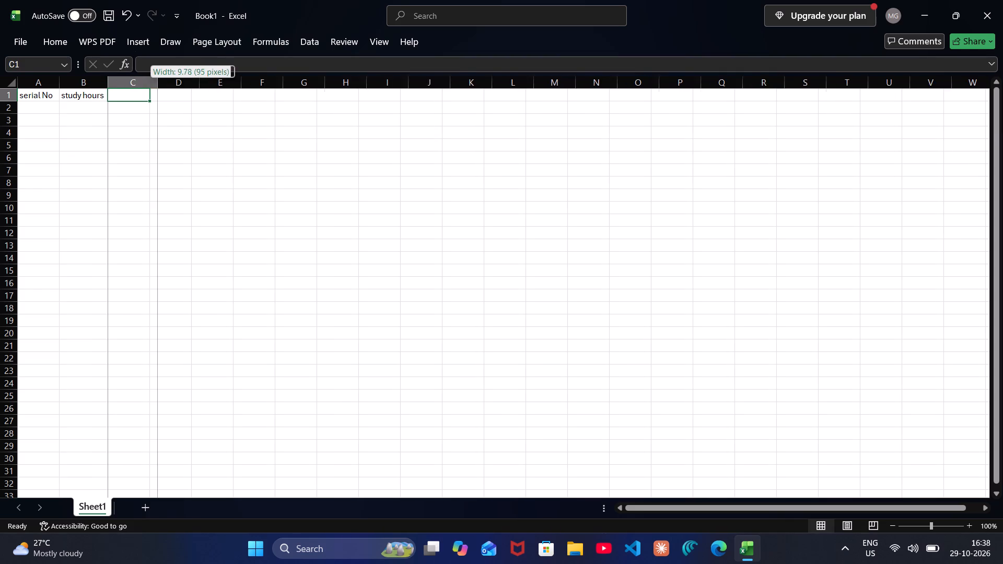
left_click_drag(160, 86, 174, 85)
Enter the heading "performace level" in cell C1.
left_click(129, 98)
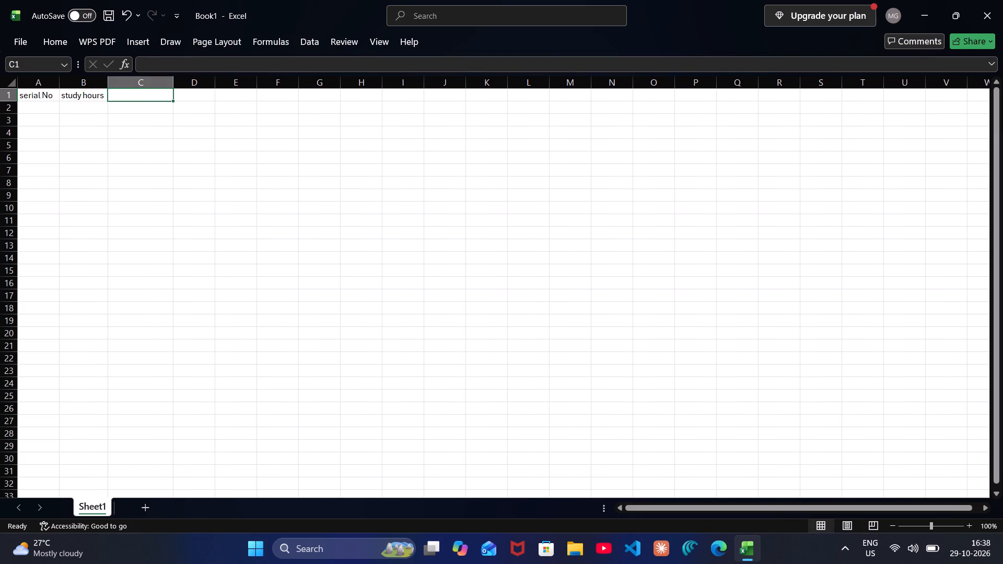
left_click(129, 98)
key("p")
type("erformace")
key("space")
type("level")
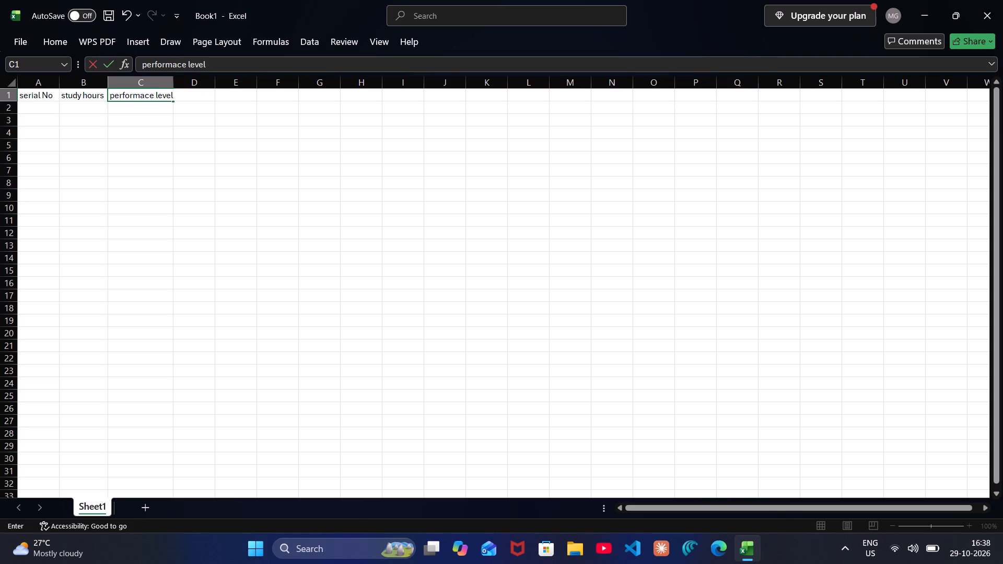
left_click(200, 93)
key("Right")
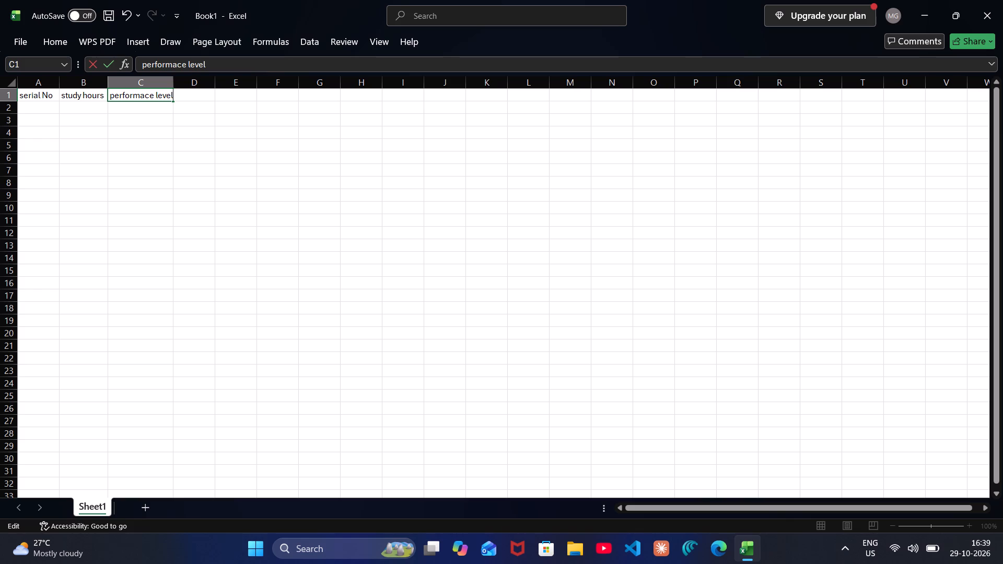
key("Return")
Widen column C to about 15 and roughly double the width of column D.
left_click(200, 93)
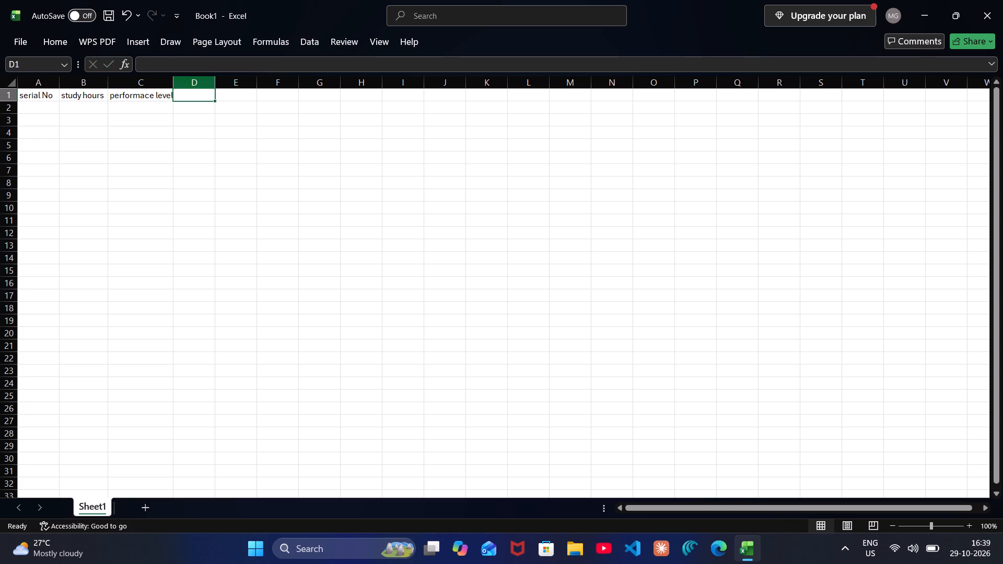
left_click_drag(173, 80, 182, 80)
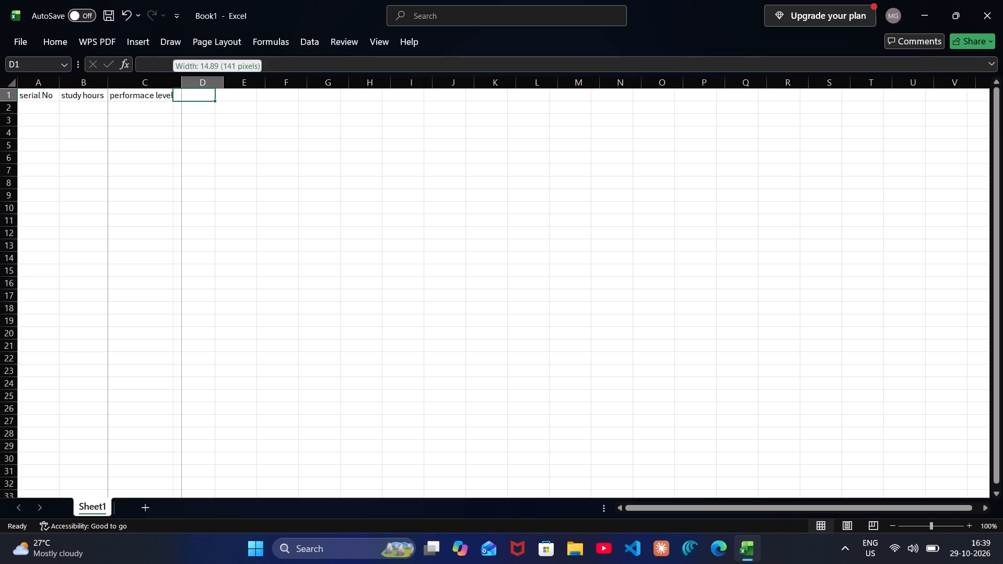
left_click_drag(182, 80, 182, 80)
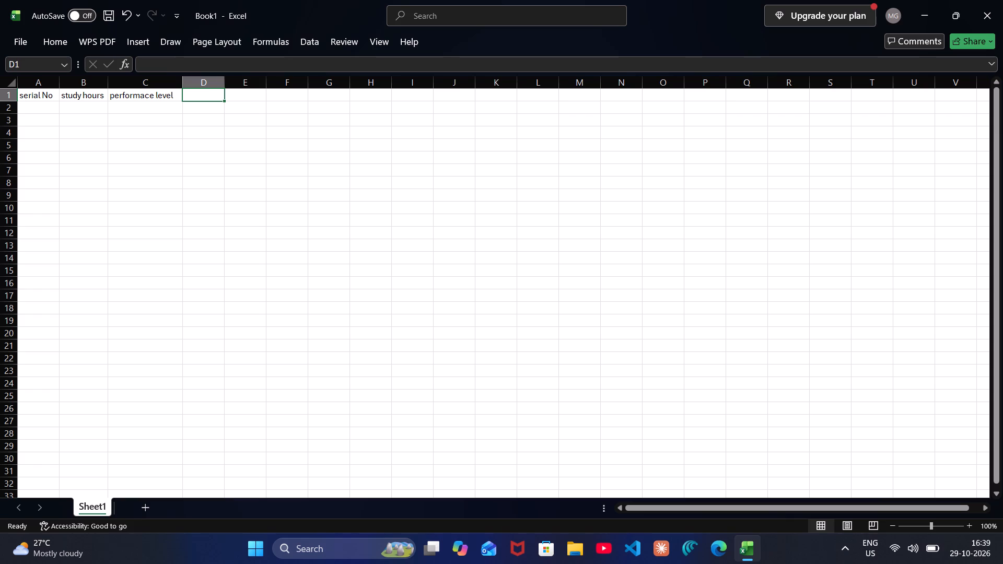
left_click_drag(225, 84, 273, 86)
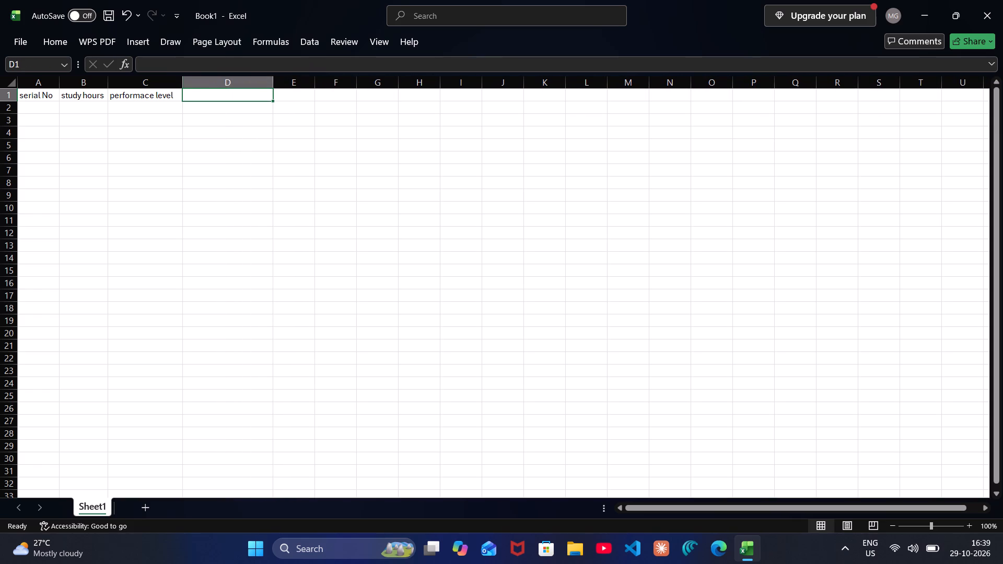
Enter the heading "assessment score" in cell D1.
type("assessment score")
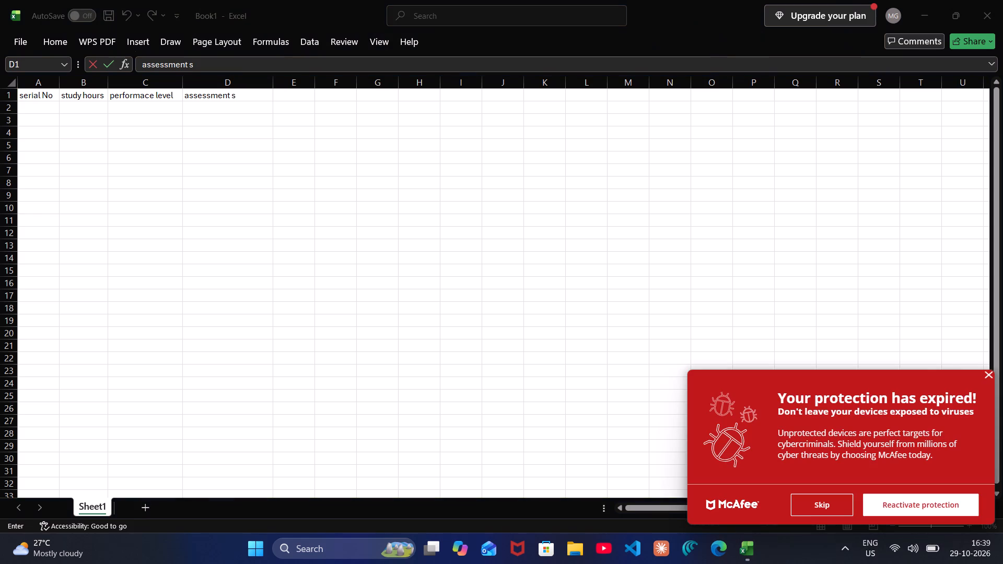
left_click(237, 94)
type("core")
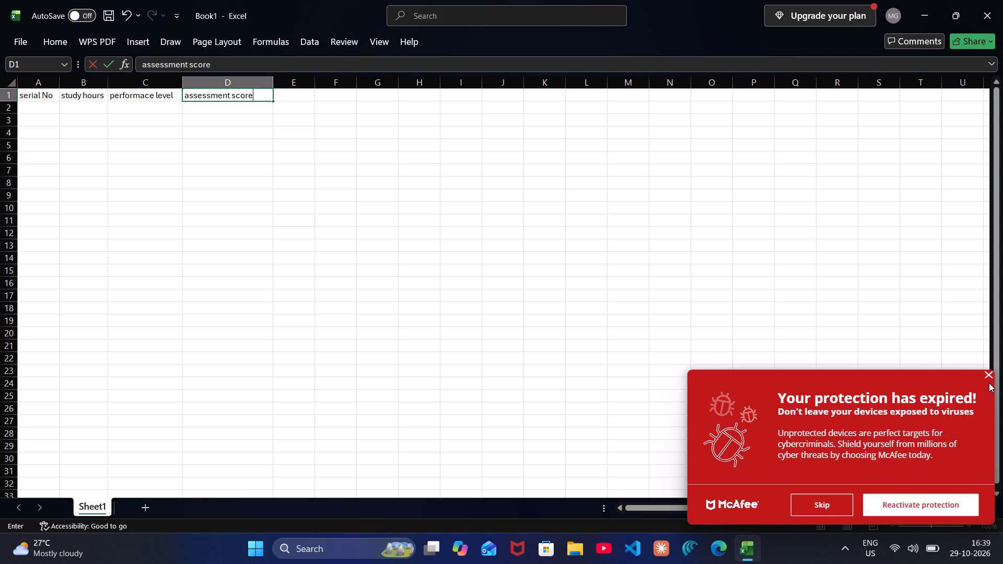
Dismiss the McAfee pop-up without reactivating protection.
left_click(989, 375)
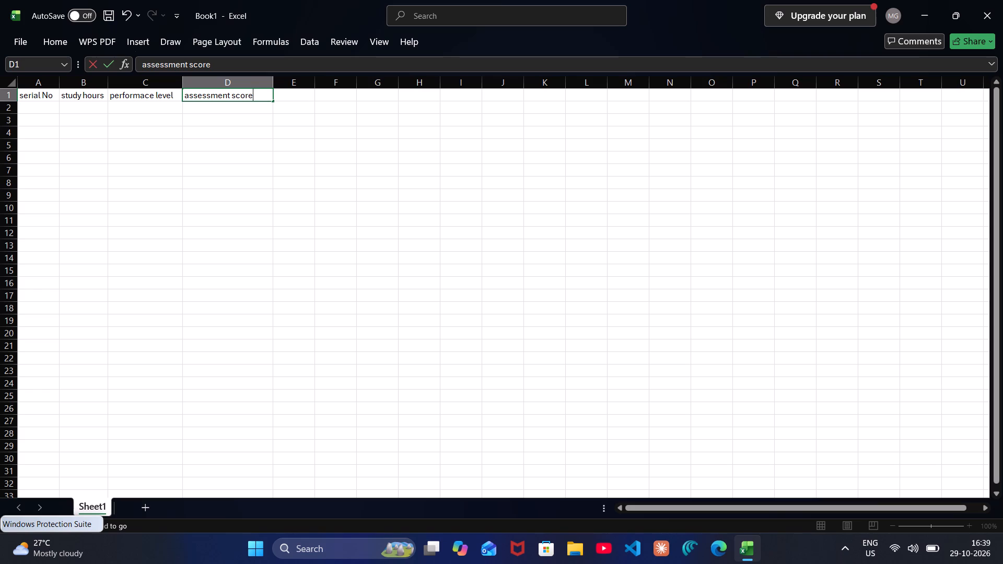
Fill row 2 with serial number 001, study hours 4.2, performance level Medium and assessment score 62.
left_click(49, 110)
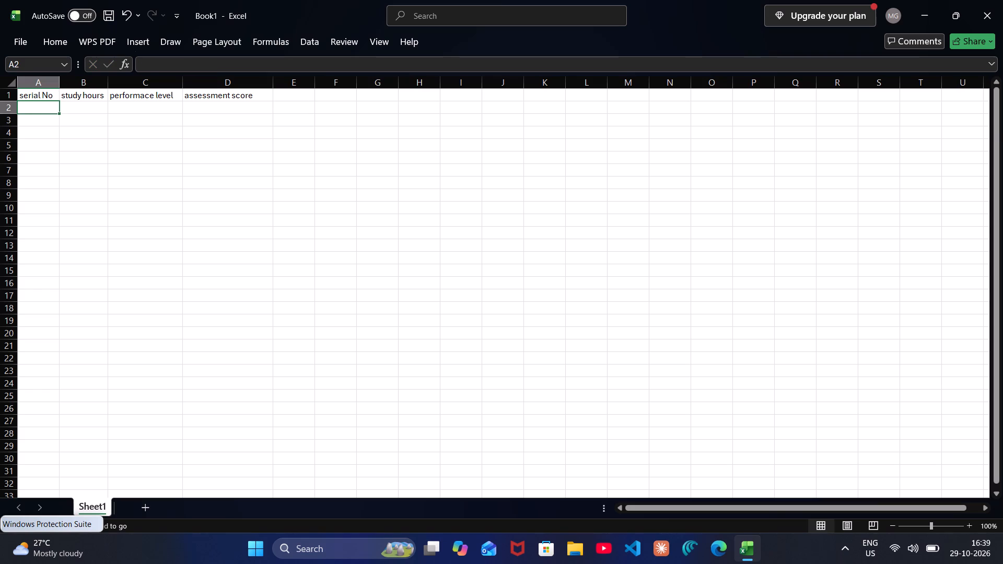
type("001")
key("Right")
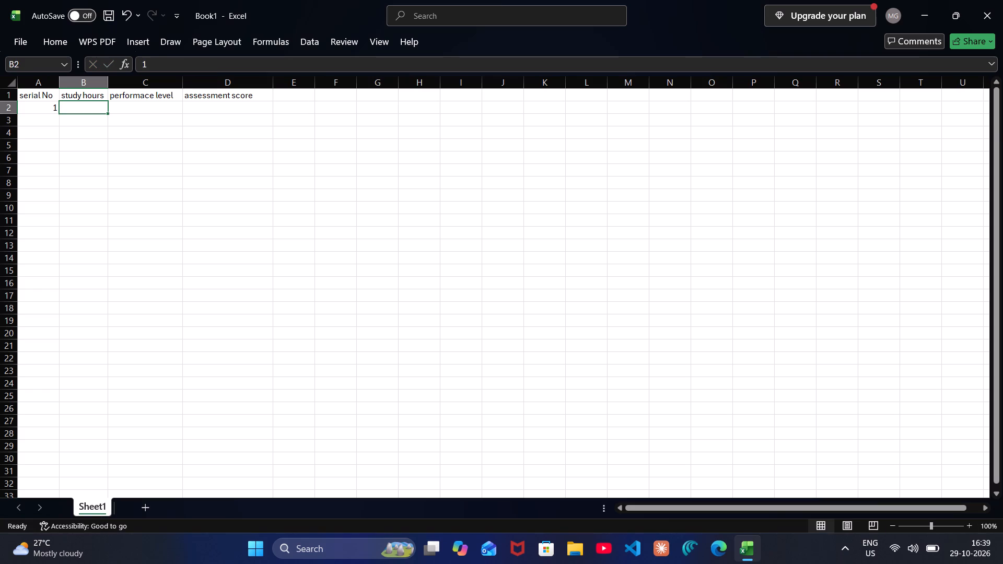
type("4.2")
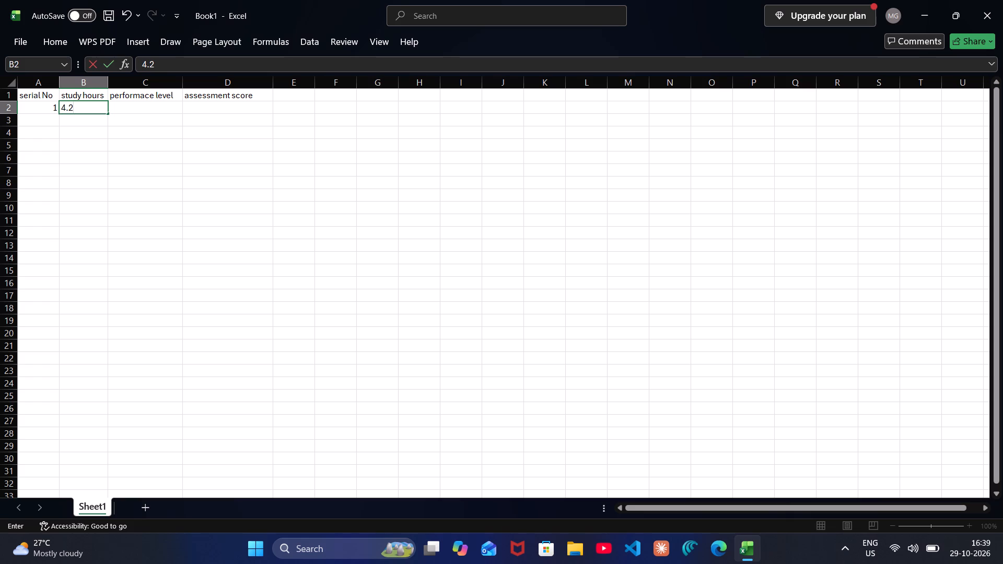
key("Right")
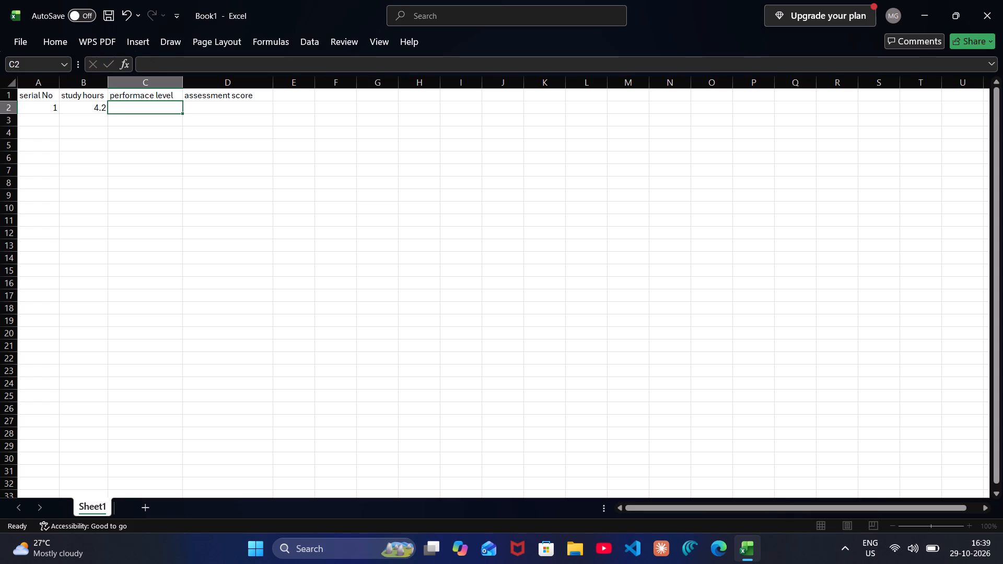
type("Medium")
key("Right")
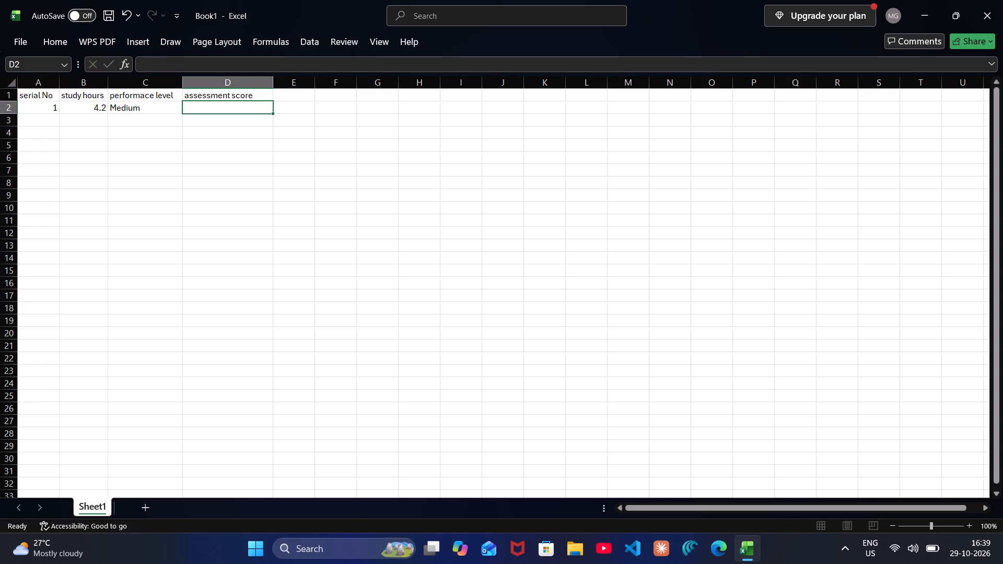
type("62")
key("Return")
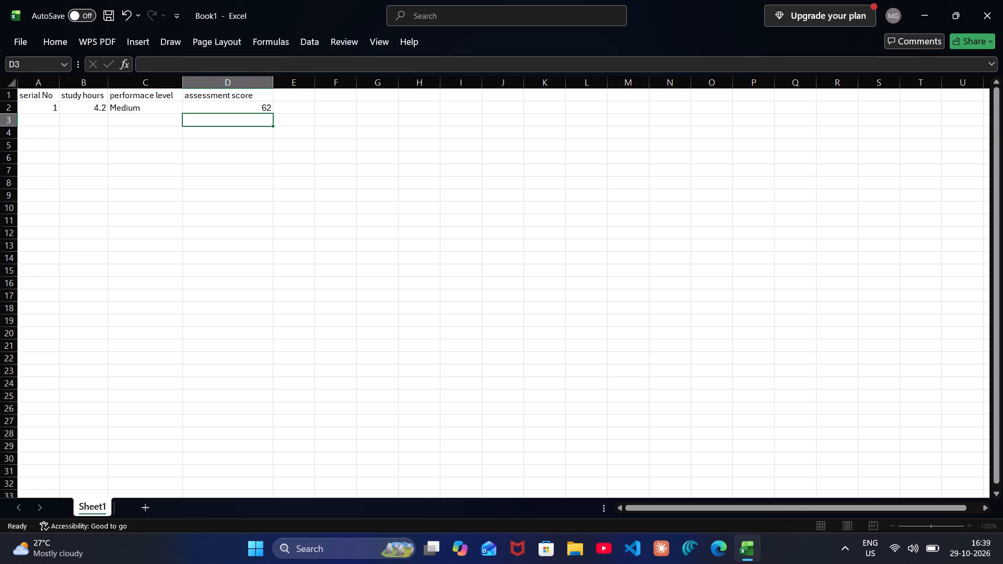
Fill row 3 with serial number 002, study hours 4.4, performance level High and assessment score 66.
key("Left")
key("Left")
key("Left")
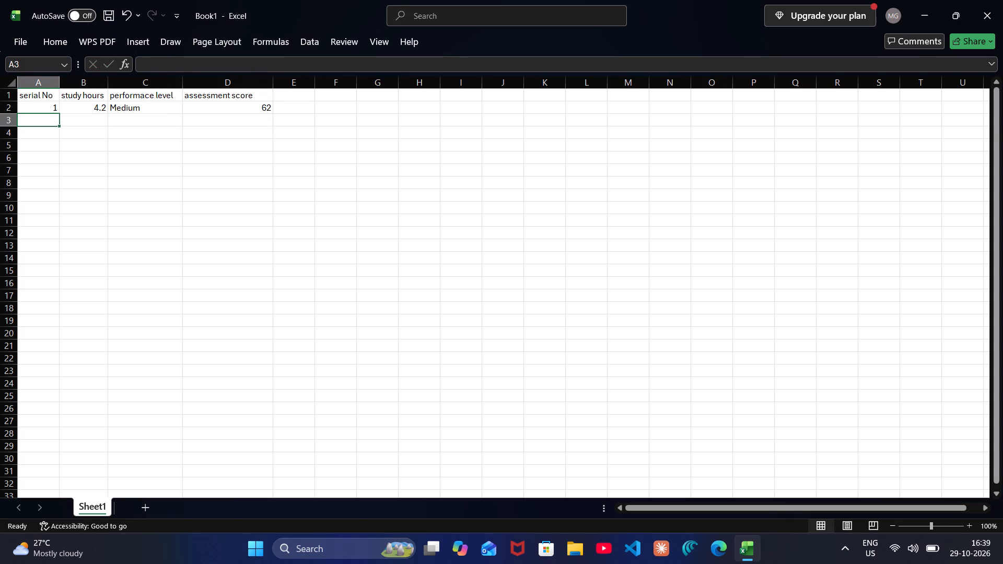
type("002")
key("Return")
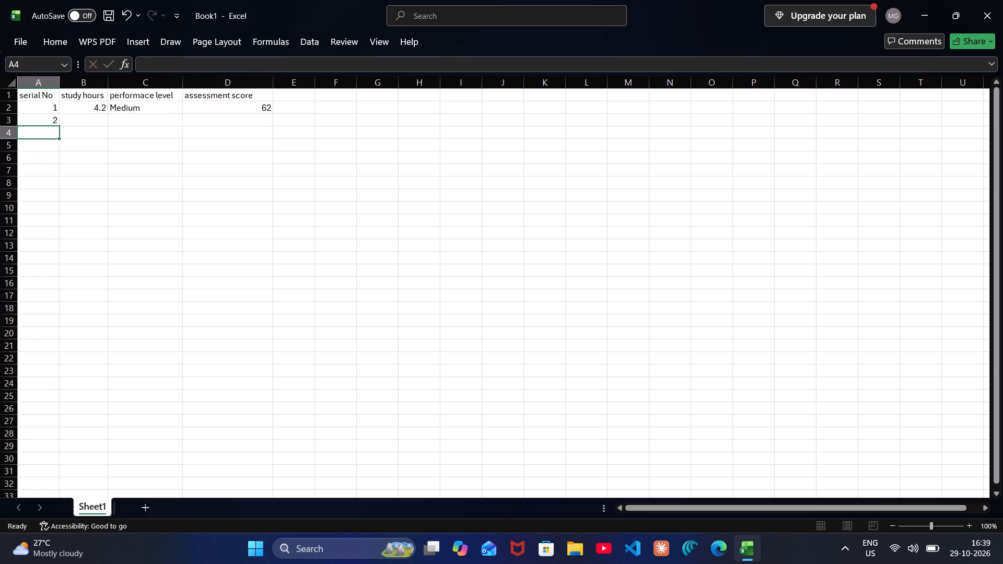
key("Up")
key("Right")
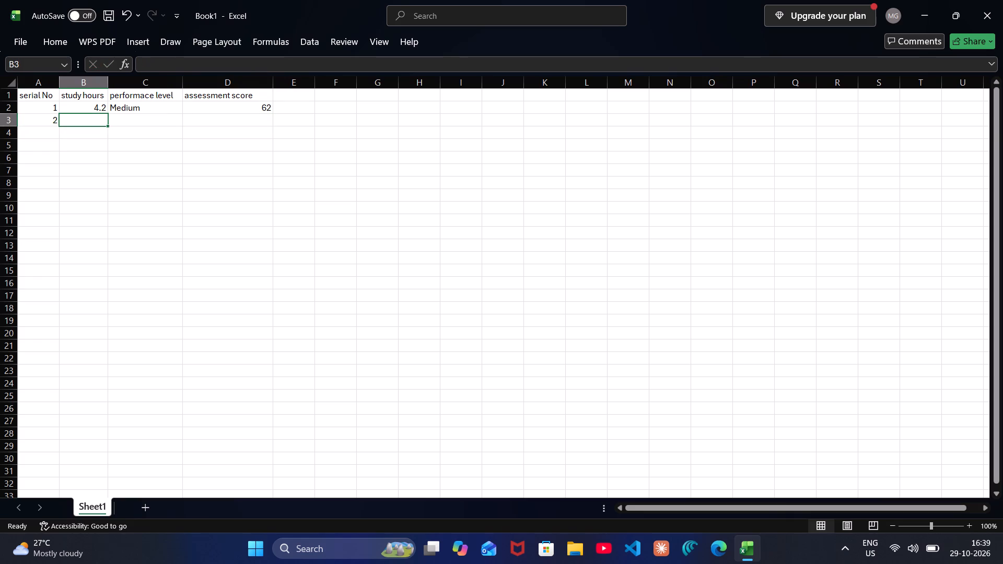
type("40")
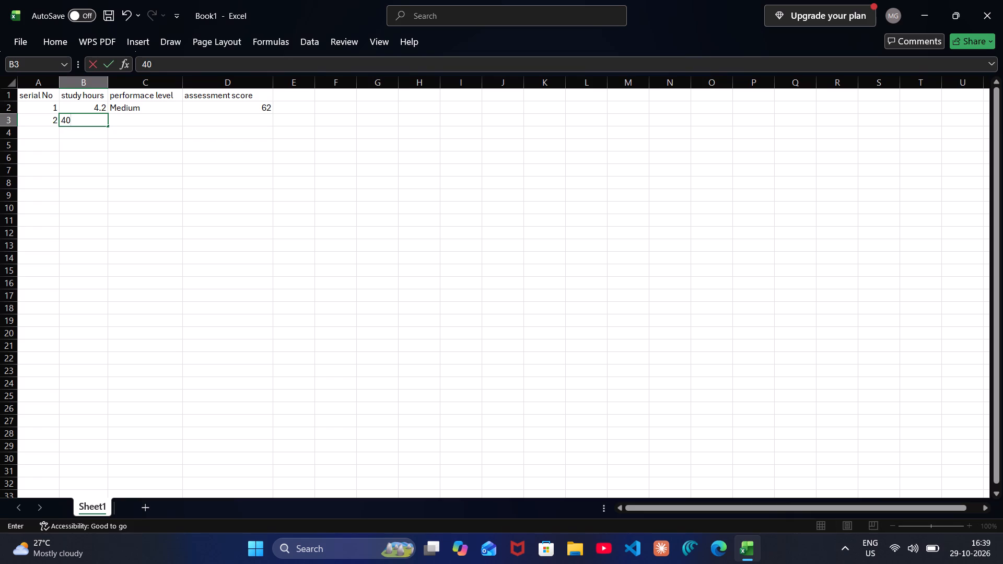
key("BackSpace")
type(".4")
key("Right")
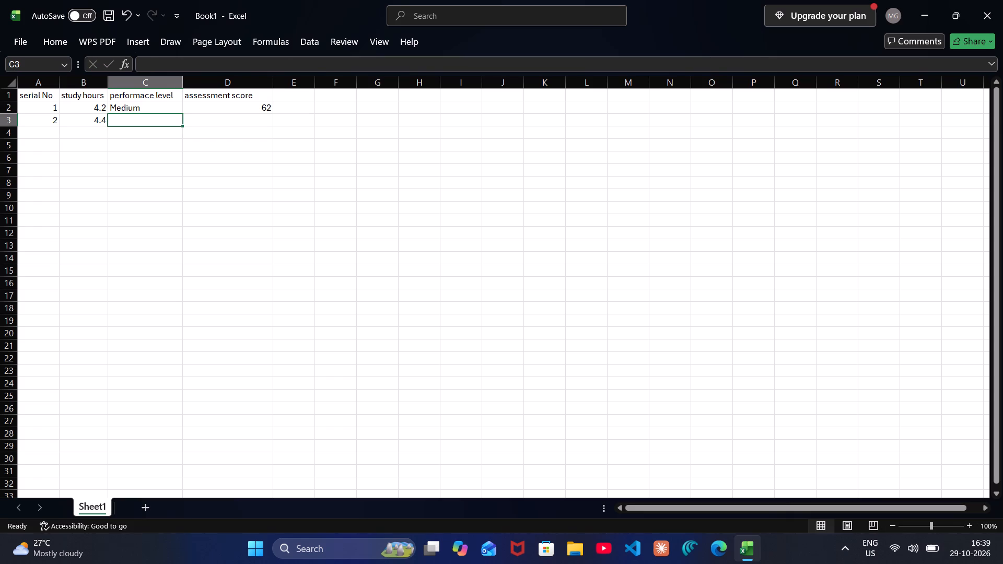
type("High")
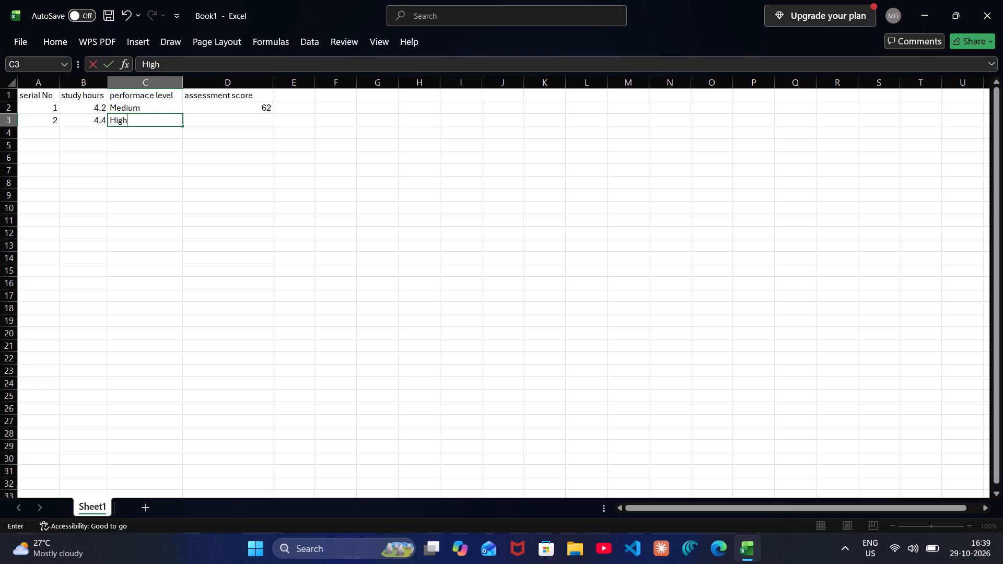
key("Right")
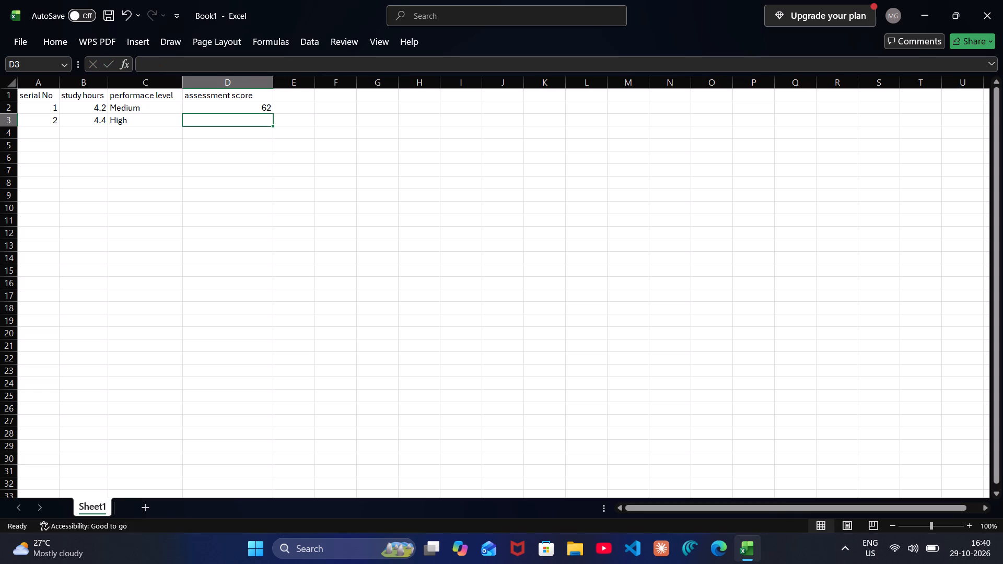
type("66")
key("Return")
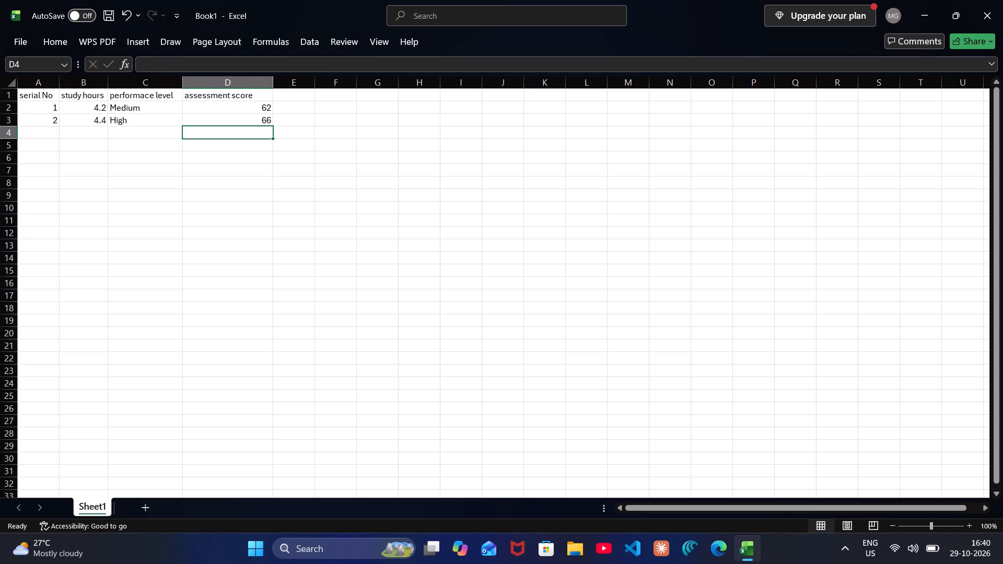
Fill row 4 with serial number 3, study hours 403, performance level Medium and assessment score 64.
key("Left")
key("Left")
key("Left")
key("3")
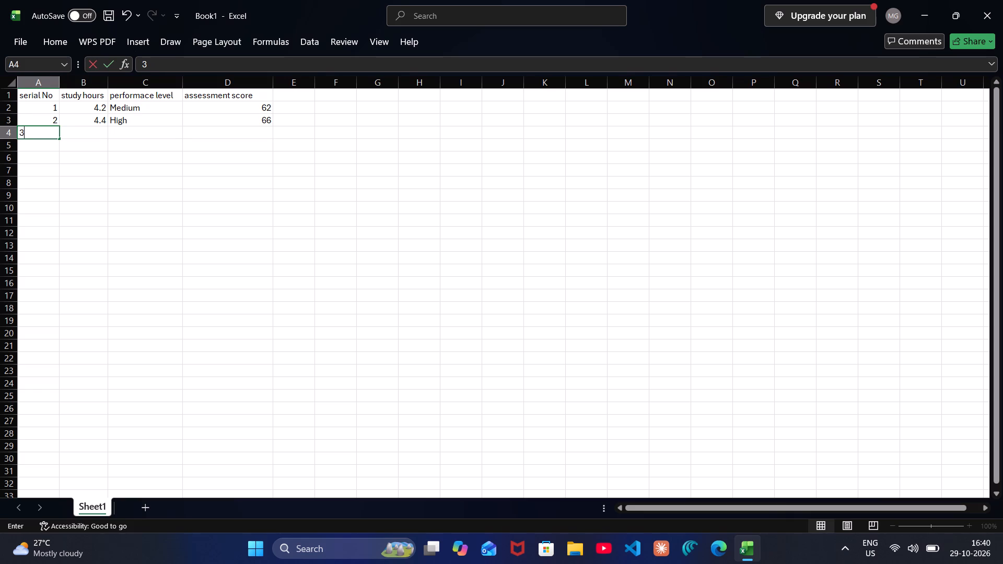
key("Right")
type("403")
key("Right")
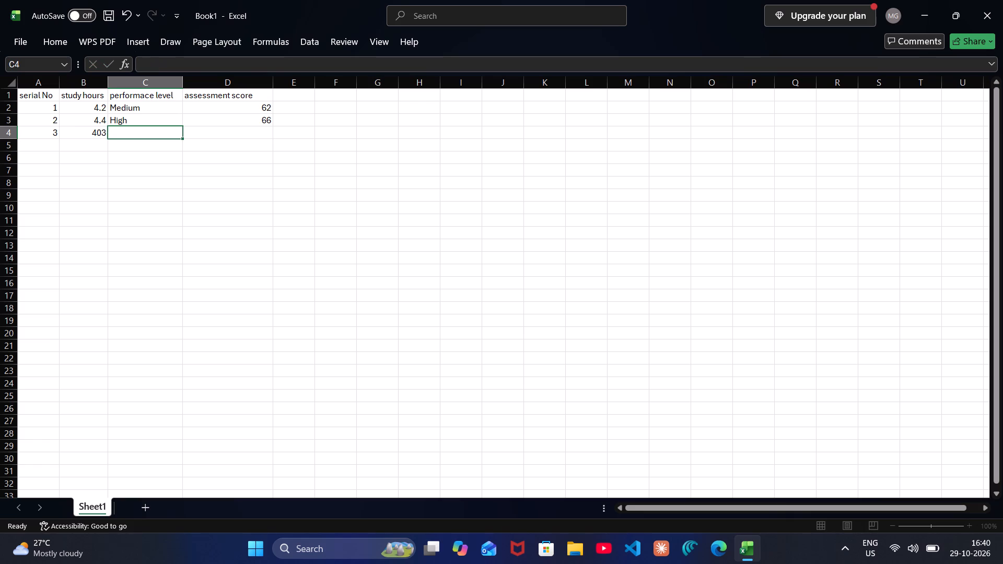
type("Medium")
key("Right")
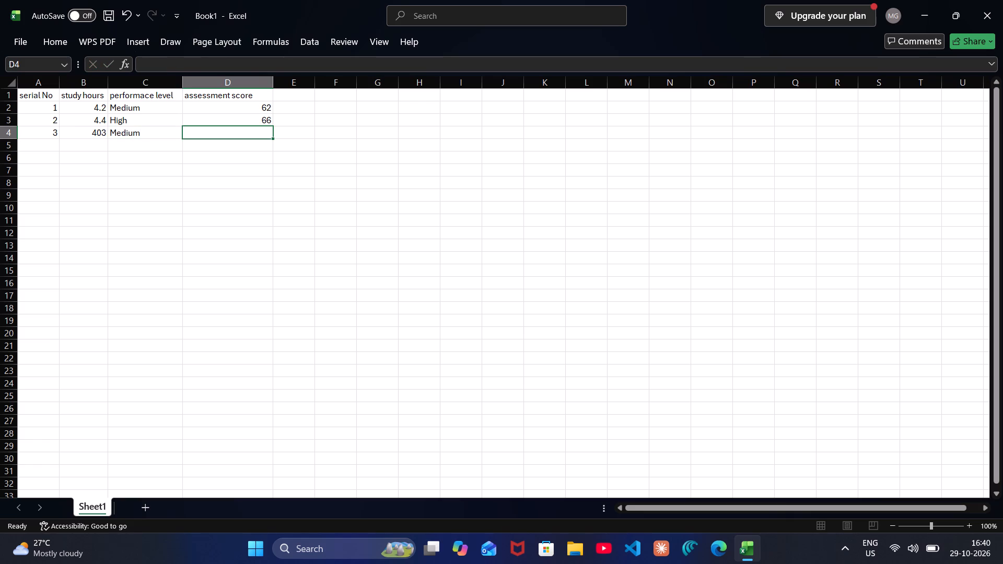
type("64")
key("Return")
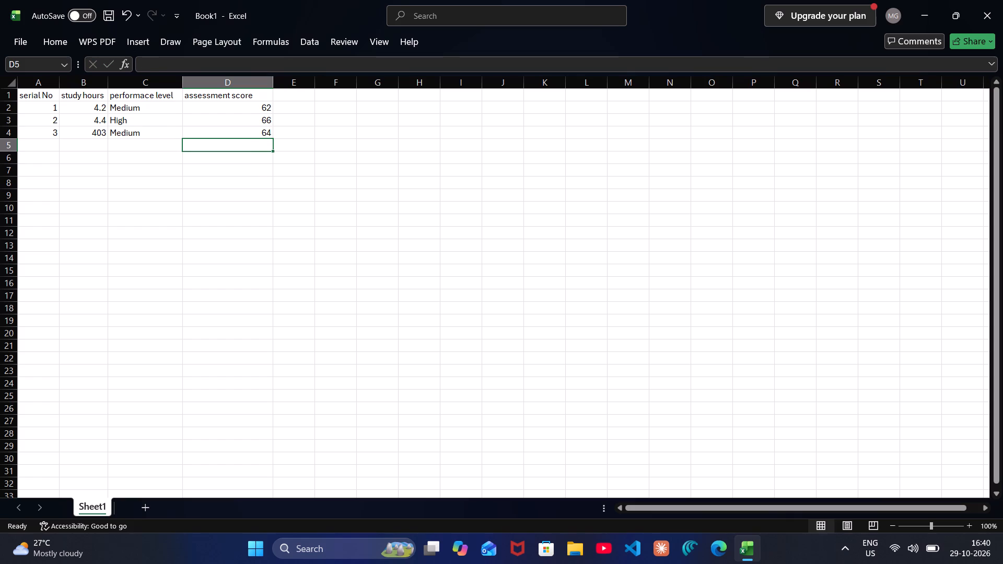
Enter serial number 004 in cell A5.
key("Left")
key("Left")
key("Left")
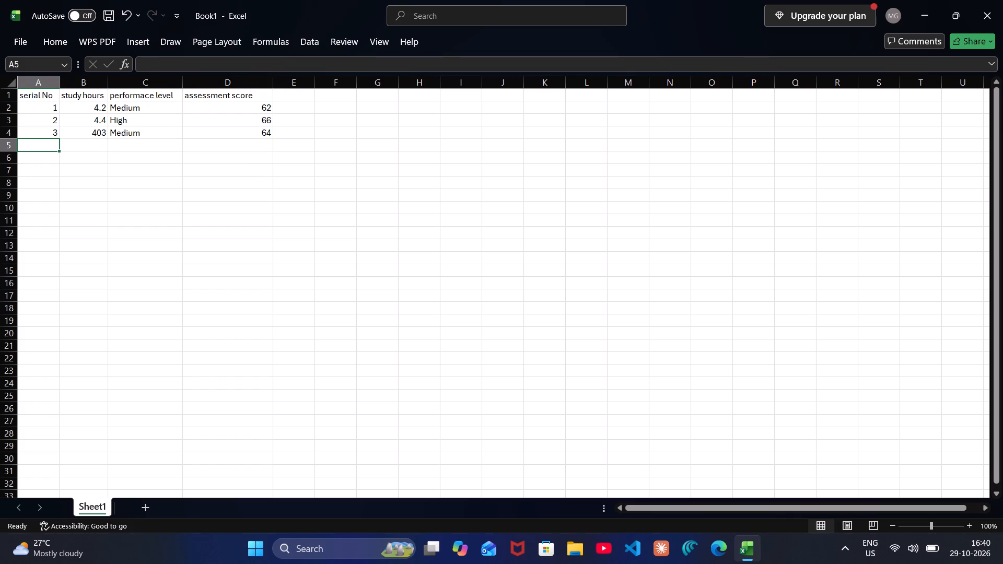
type("004")
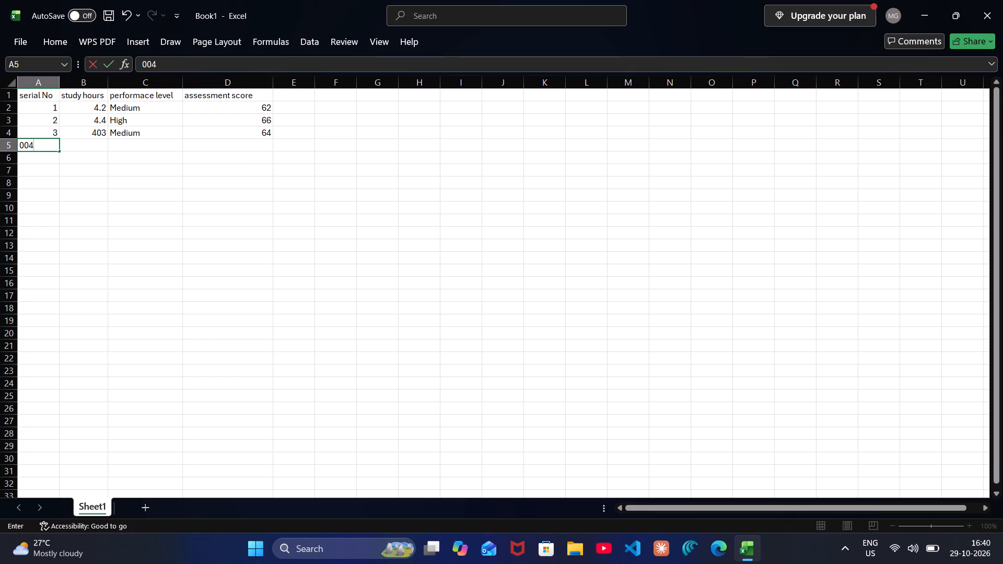
key("Right")
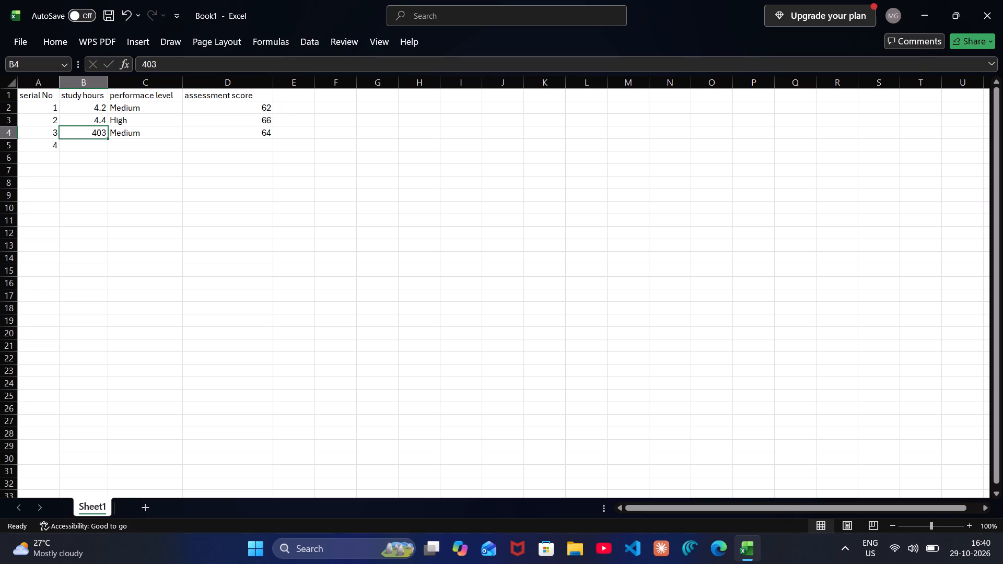
Correct the study hours in cell B4 to 4.3.
key("BackSpace")
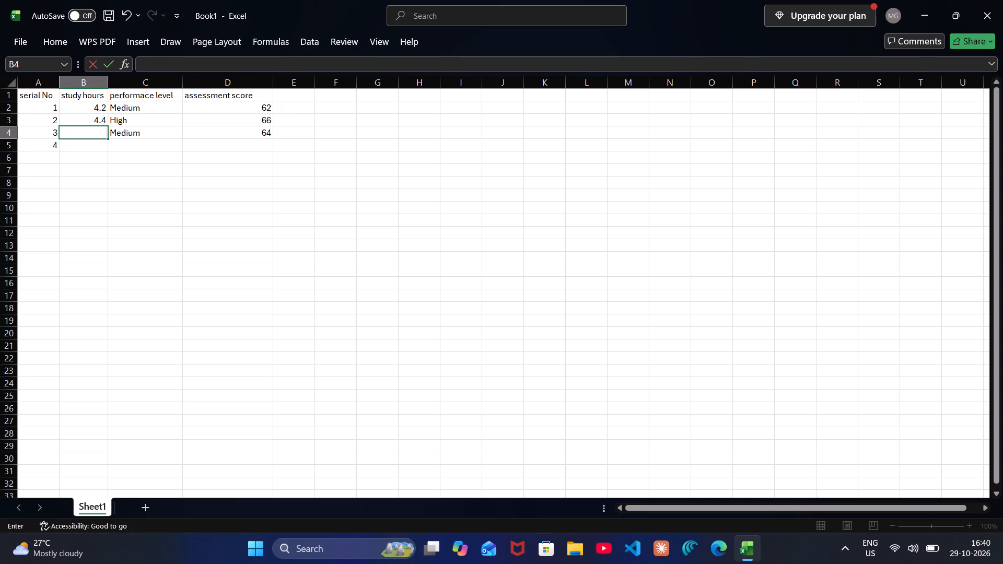
type("4.3")
Complete row 5 with study hours 4.5, performance level High and assessment score 68.
left_click(86, 146)
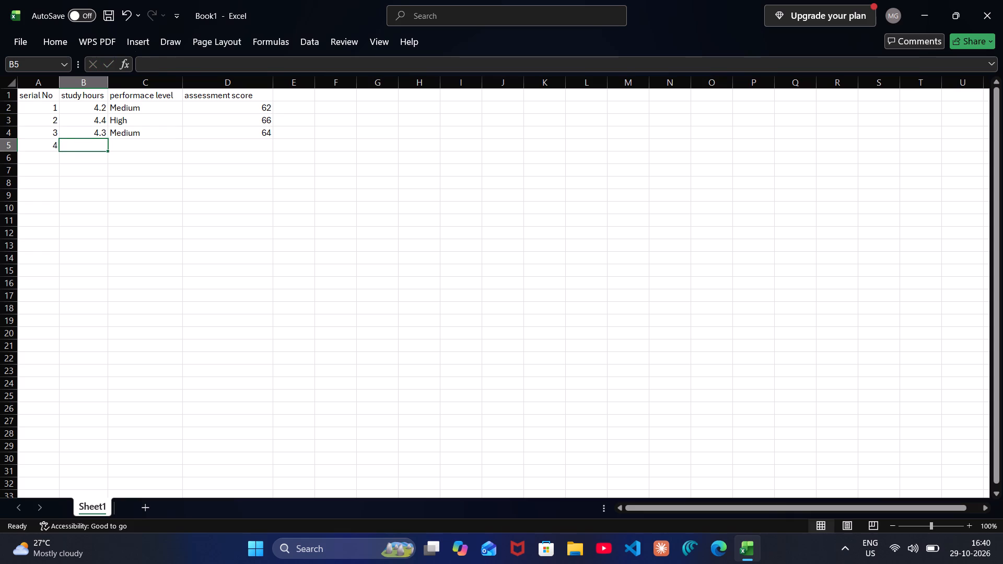
type("4.5")
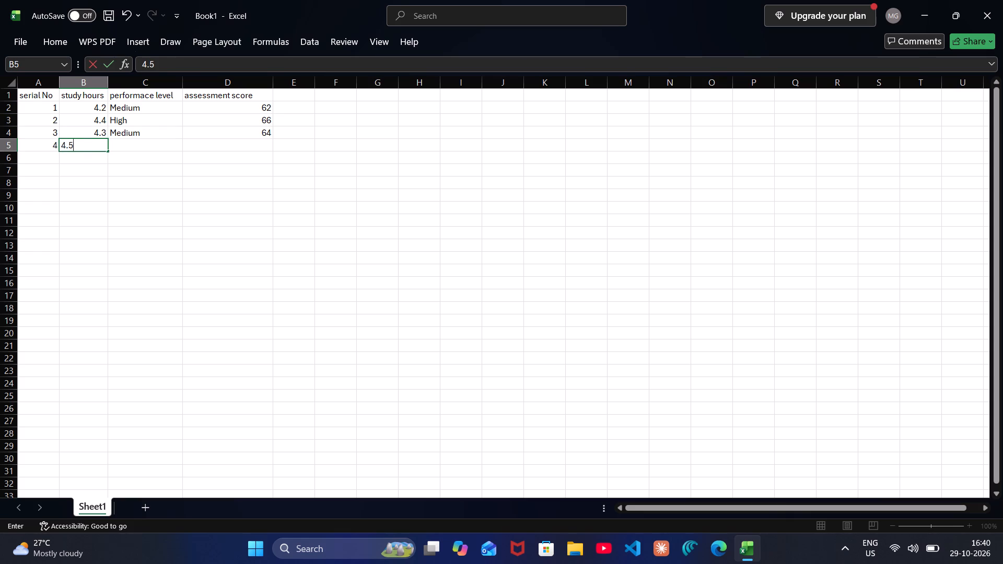
key("Right")
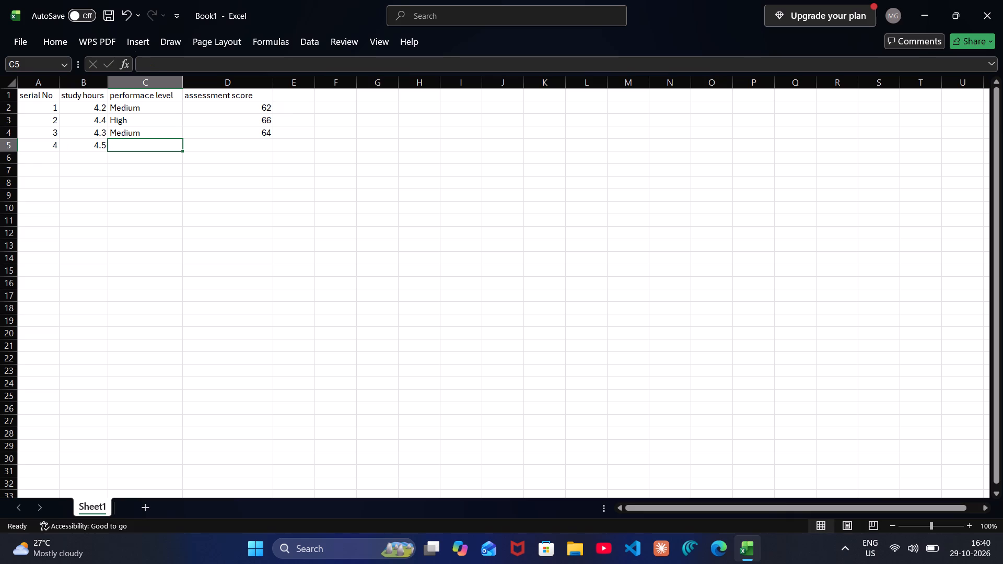
type("high")
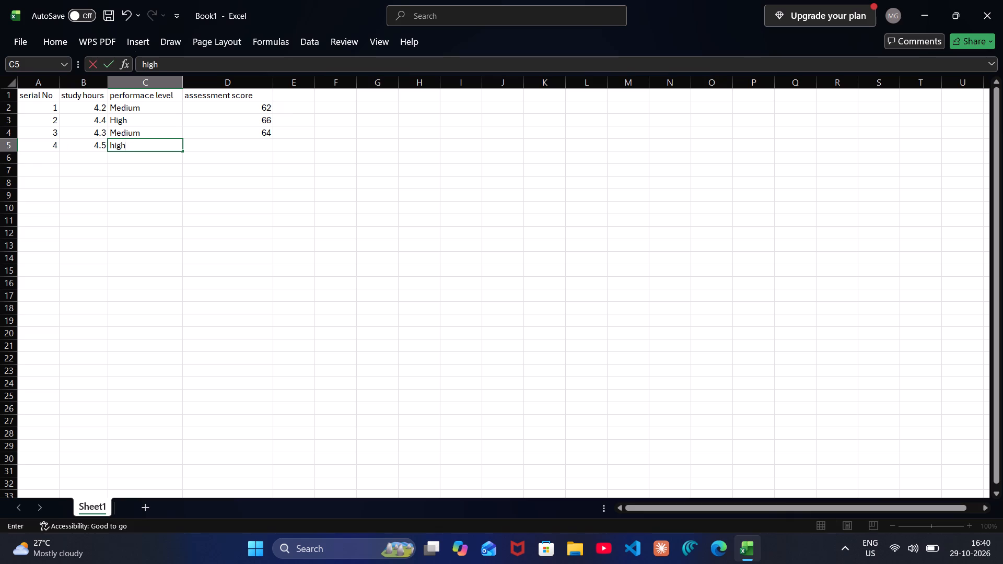
key("BackSpace")
key("BackSpace")
key("BackSpace")
key("BackSpace")
type("Hidh")
key("BackSpace")
key("BackSpace")
type("gh")
key("Right")
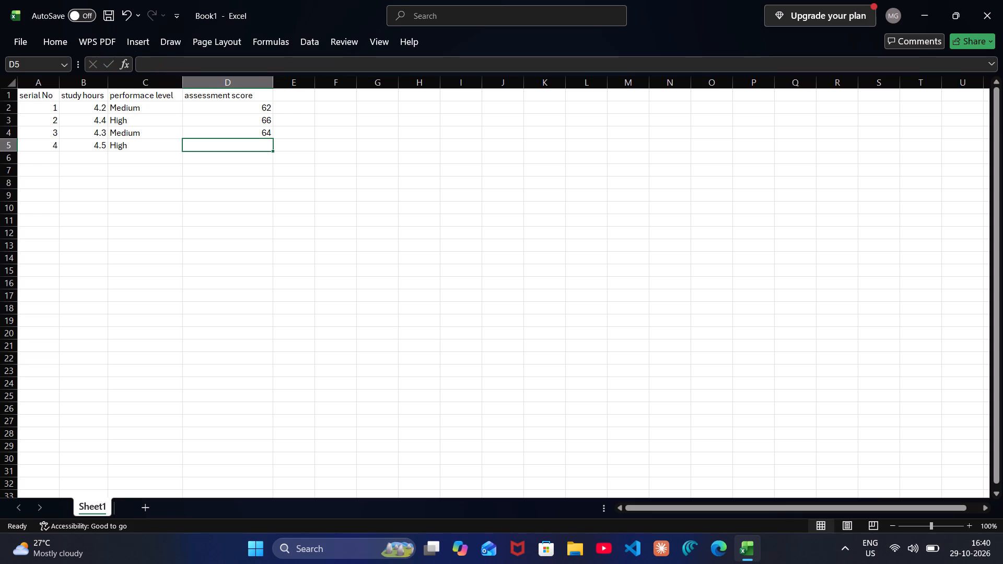
type("68")
key("Right")
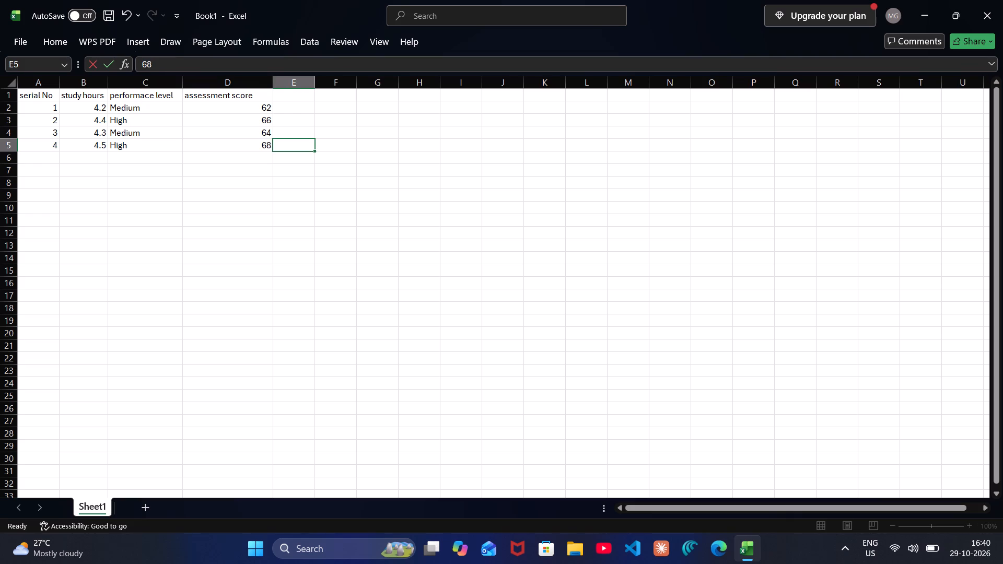
Fill row 6 with serial number 5, study hours 4.1, performance level Low and assessment score 60.
key("Down")
key("Left")
key("Left")
key("Left")
key("Left")
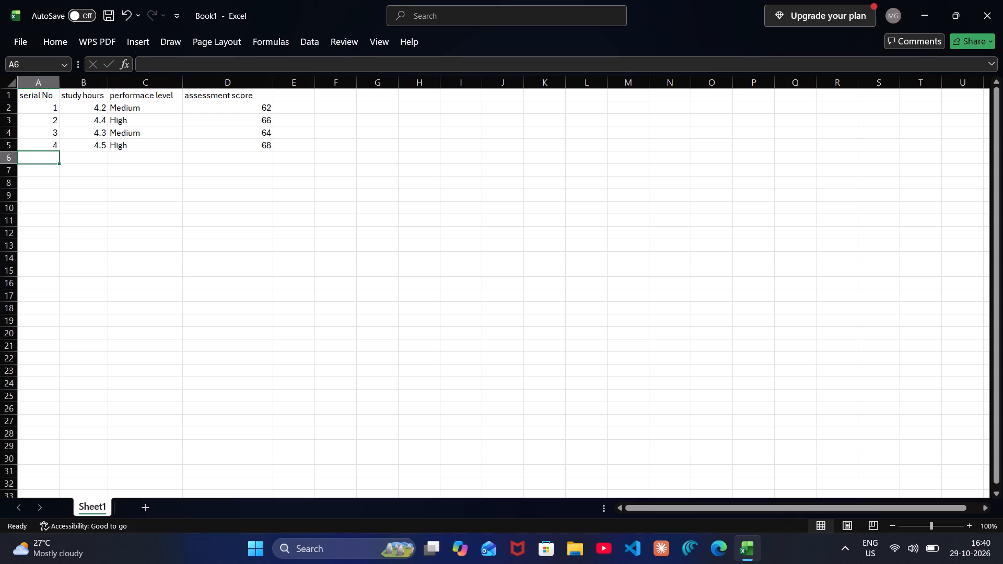
key("5")
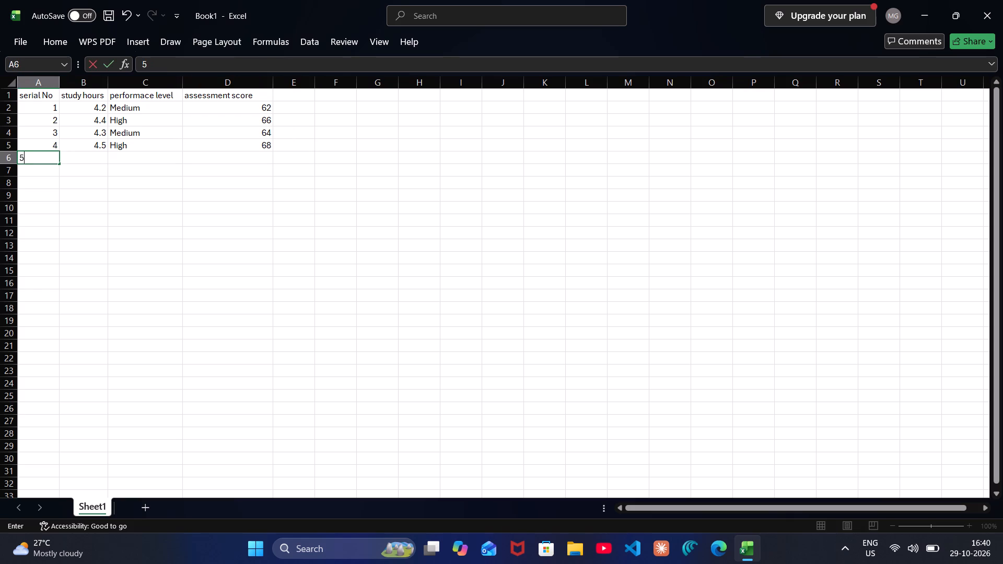
key("Right")
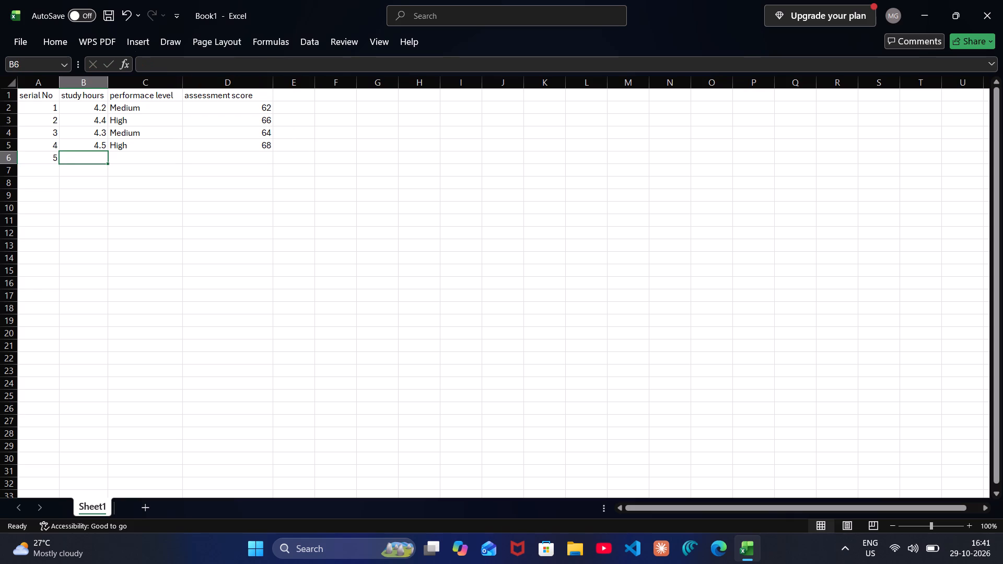
type("4.1")
key("Right")
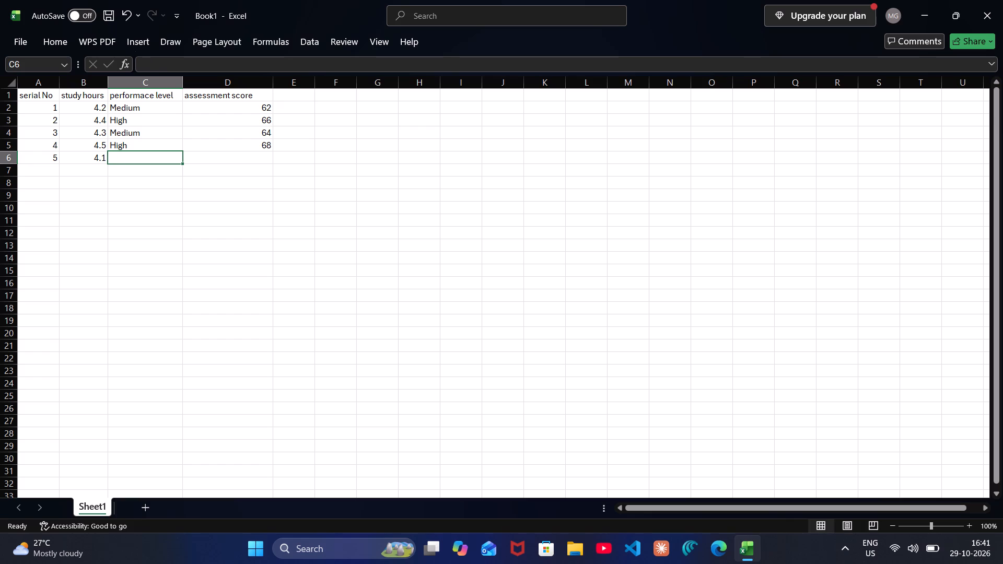
type("Low")
key("Right")
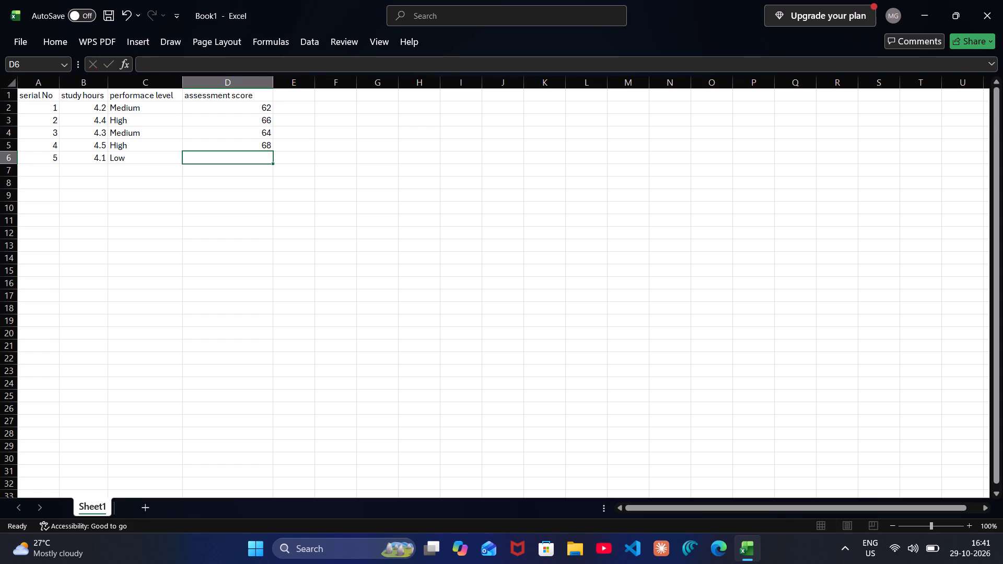
type("60")
key("Right")
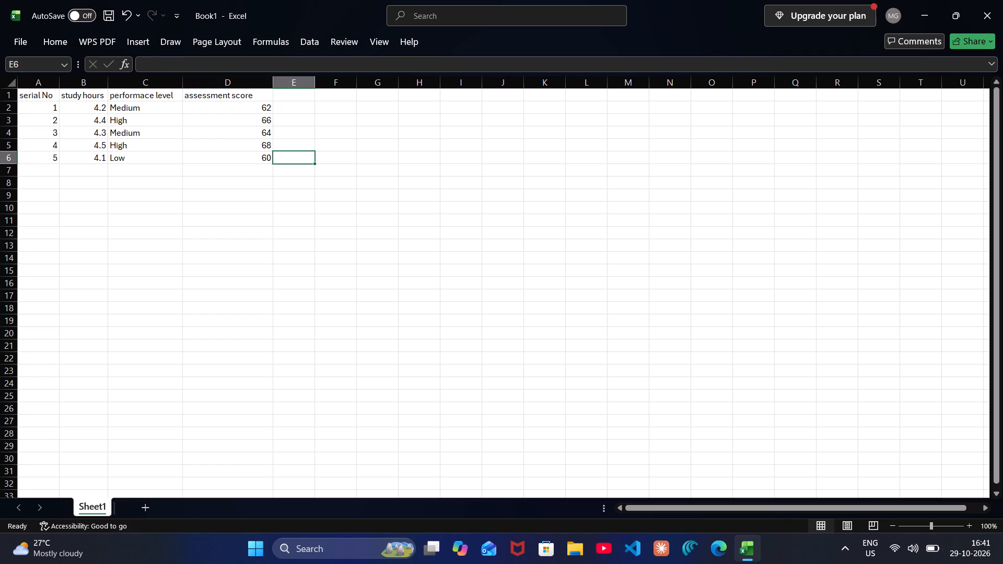
Fill row 7 with serial number 6, study hours 4.3, performance level Medium and assessment score 63.
key("Down")
key("Left")
key("Left")
key("Left")
key("Left")
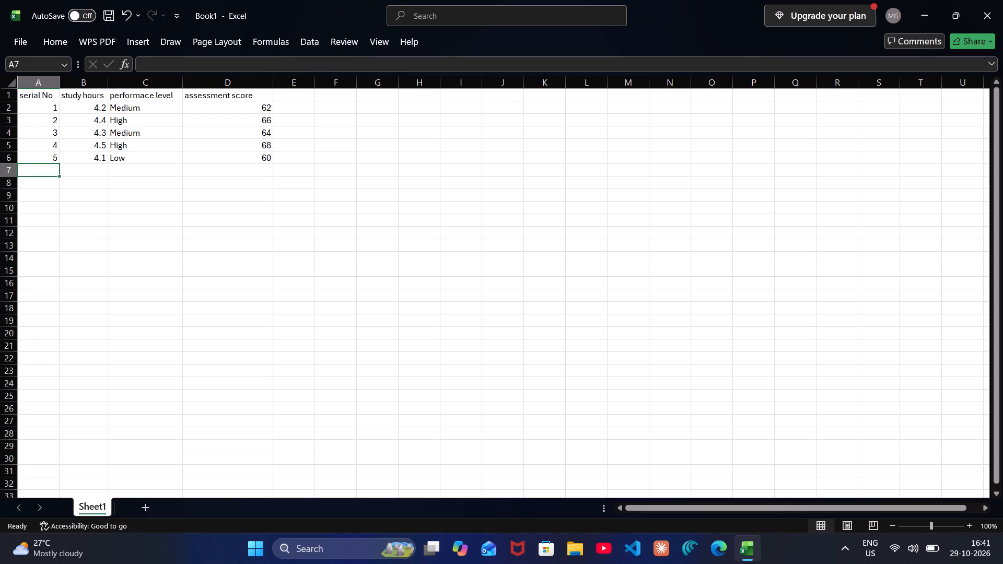
key("6")
key("Right")
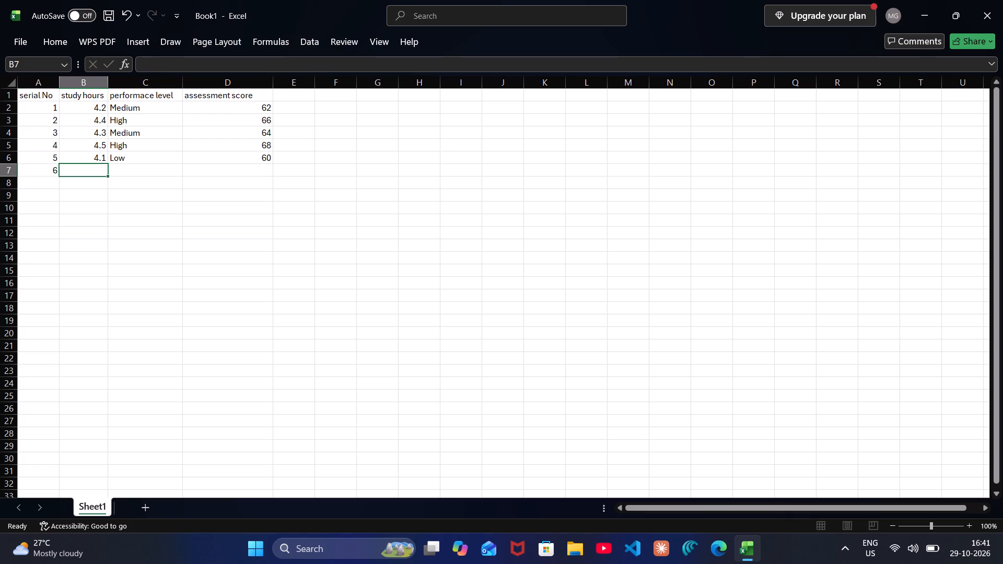
key("1")
key("BackSpace")
type("4.3")
key("Right")
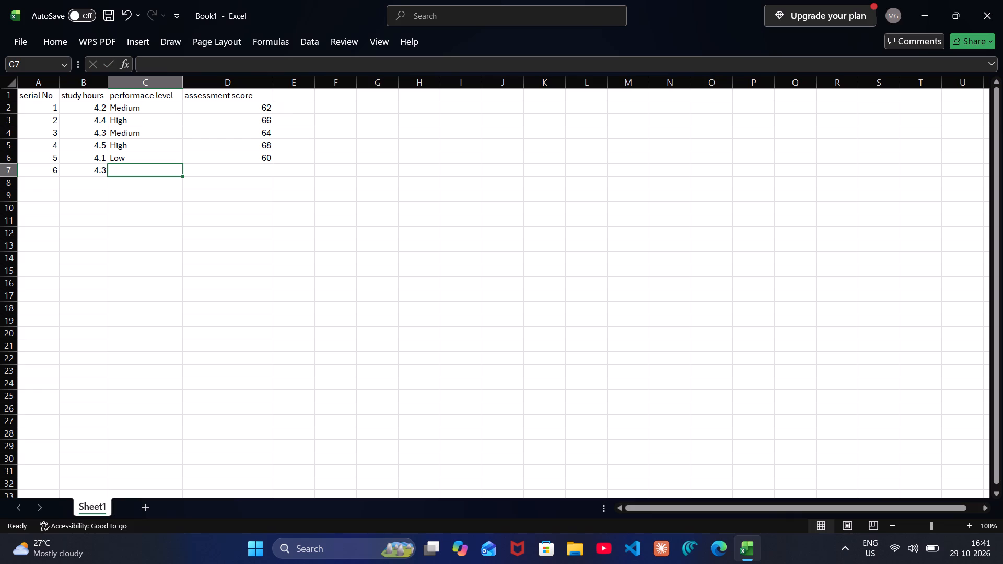
type("Medium")
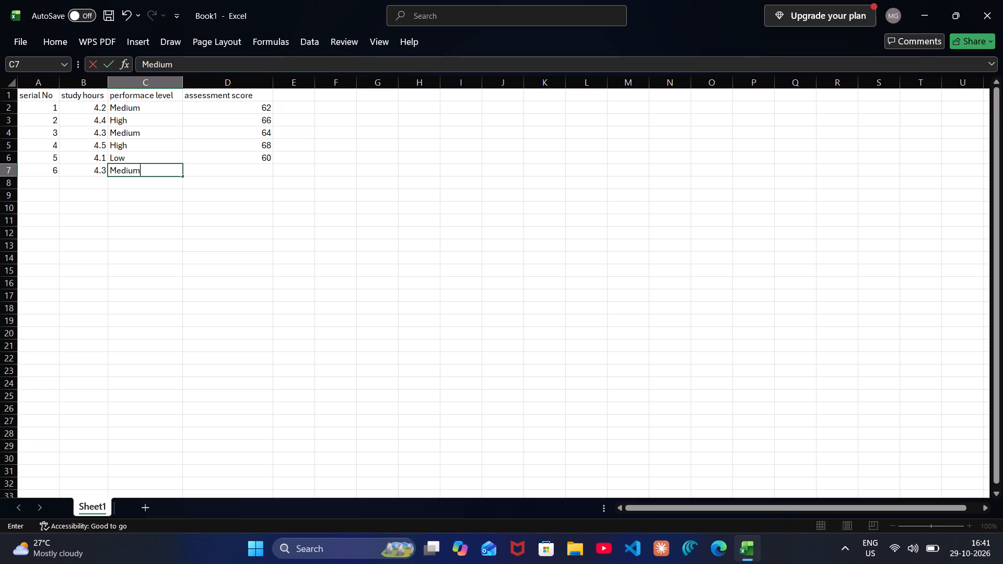
key("Right")
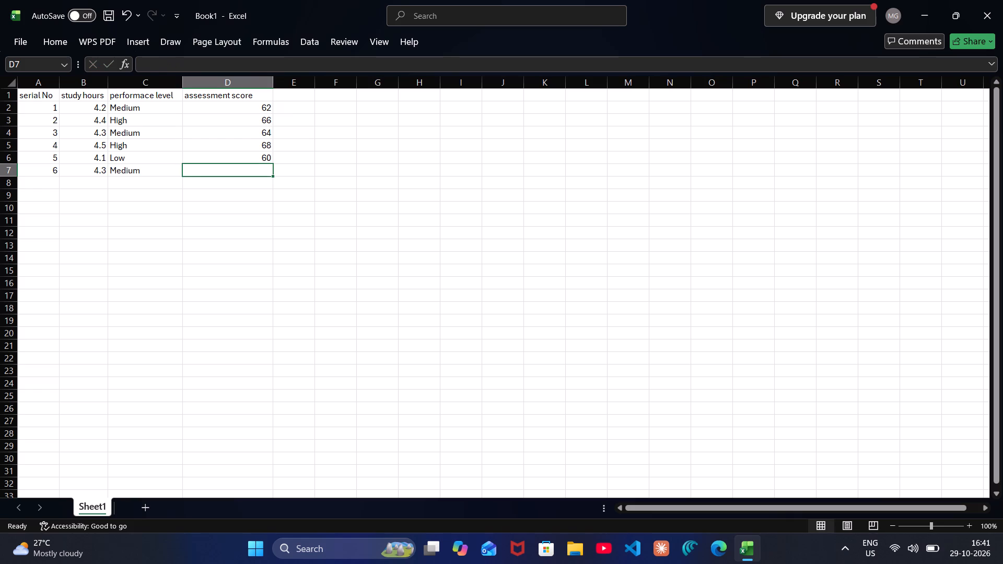
type("63")
key("Right")
key("Right")
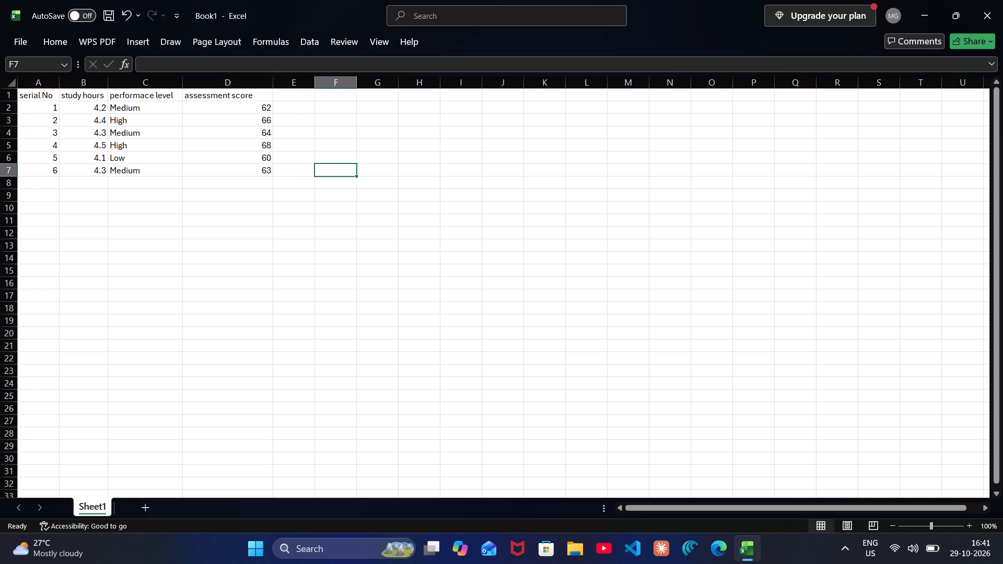
Fill row 8 with serial number 7, study hours 4.6, performance level High and assessment score 69.
key("Down")
key("Left")
key("Left")
key("Left")
key("Left")
key("Left")
key("Left")
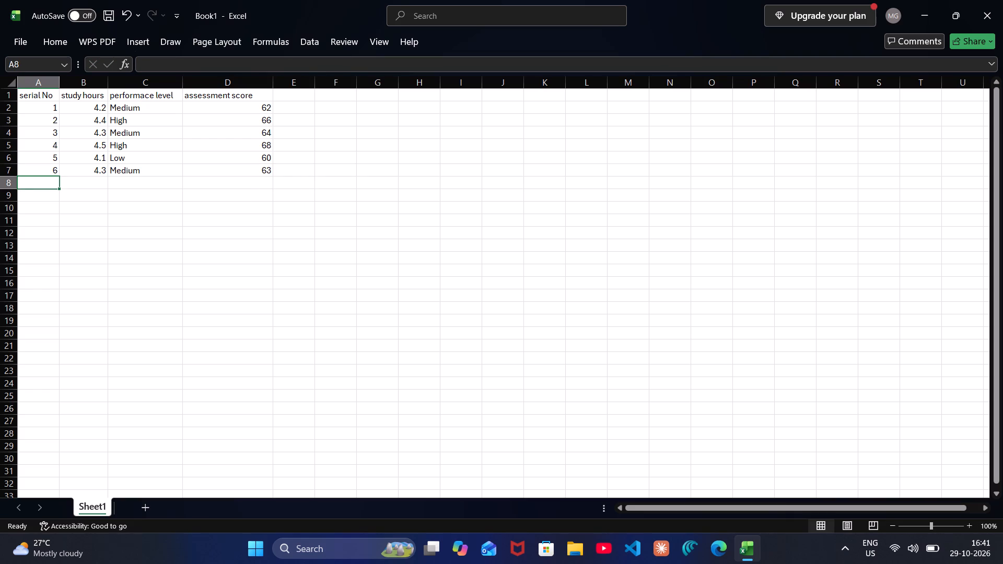
key("7")
key("Down")
key("Up")
key("Right")
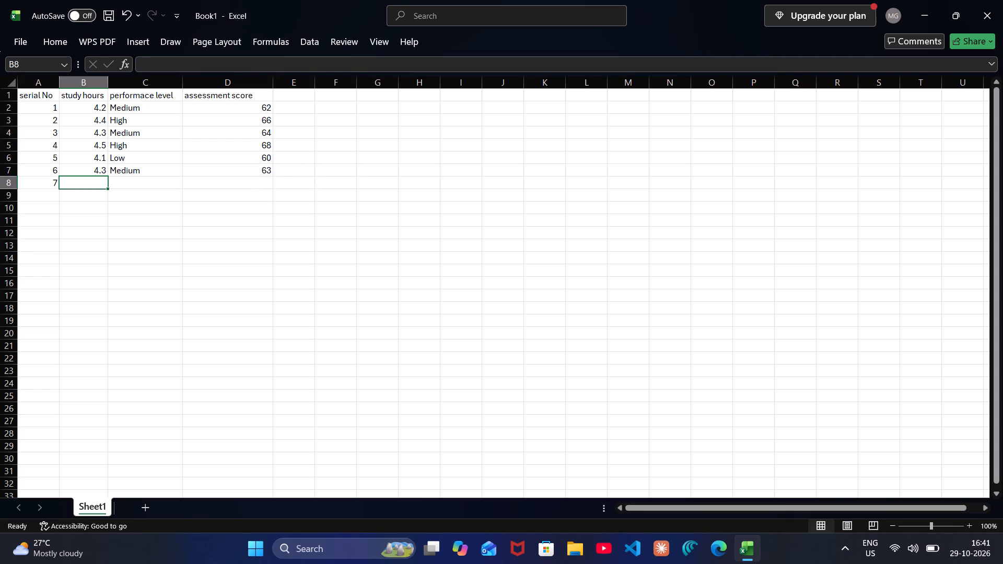
type("4.6")
key("Right")
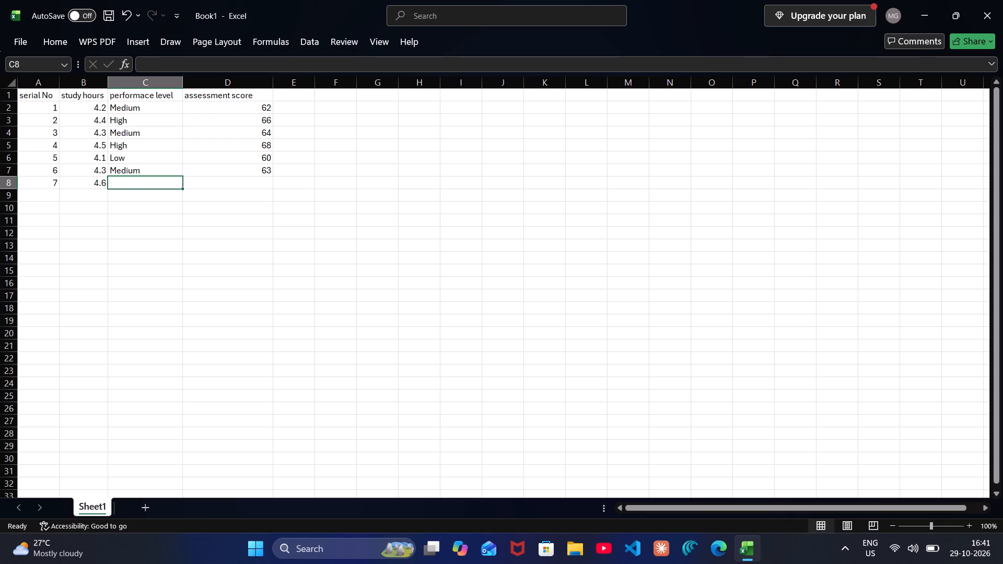
type("High")
key("Right")
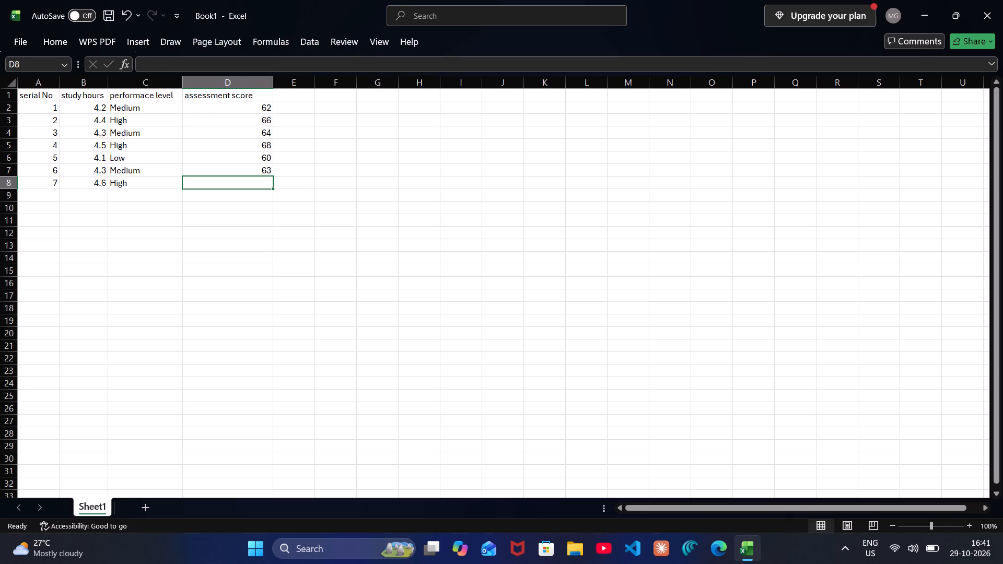
type("69")
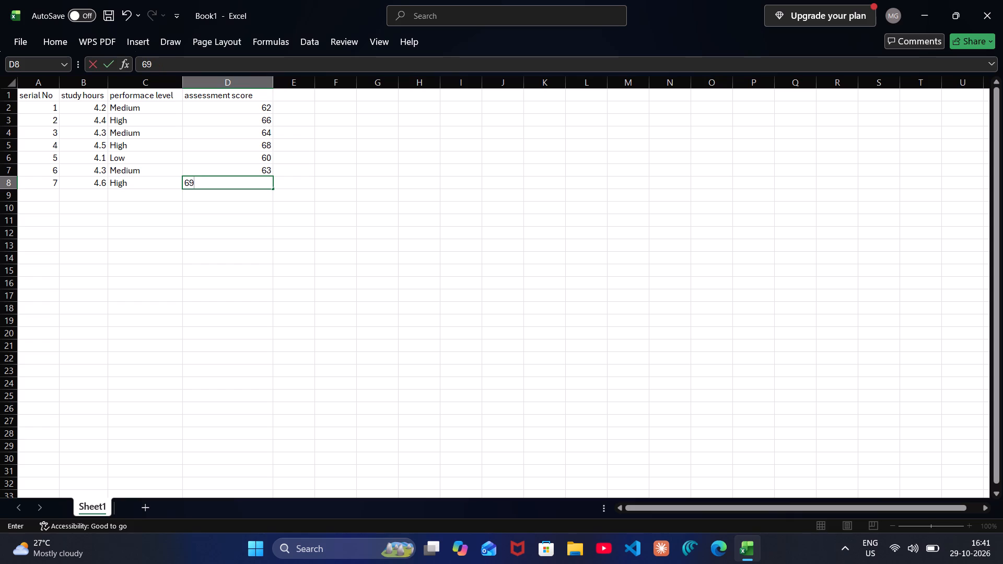
key("Right")
Fill row 9 with serial number 8, study hours 4.4, performance level Medium and assessment score 65.
key("Down")
key("Left")
key("Left")
key("Left")
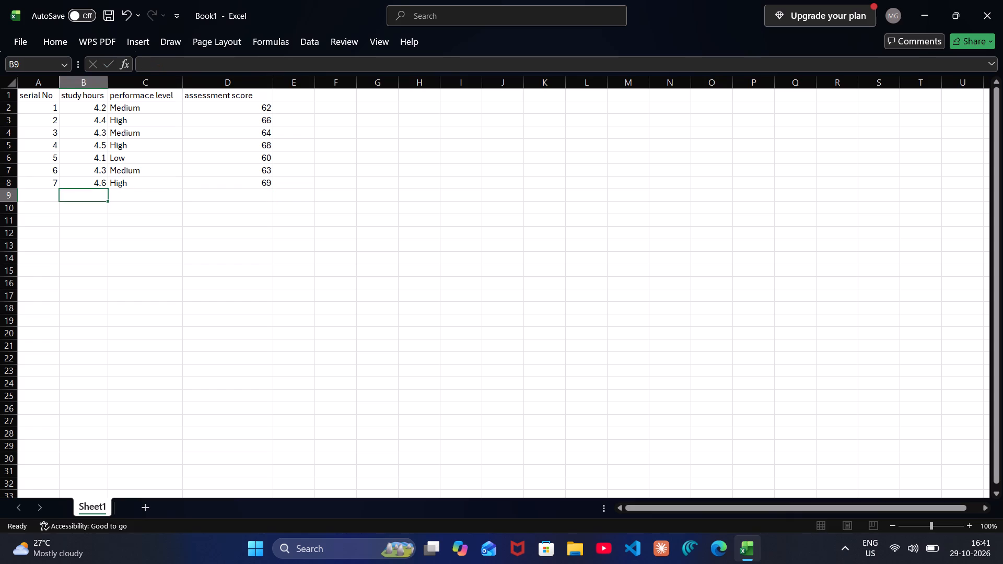
key("Left")
key("8")
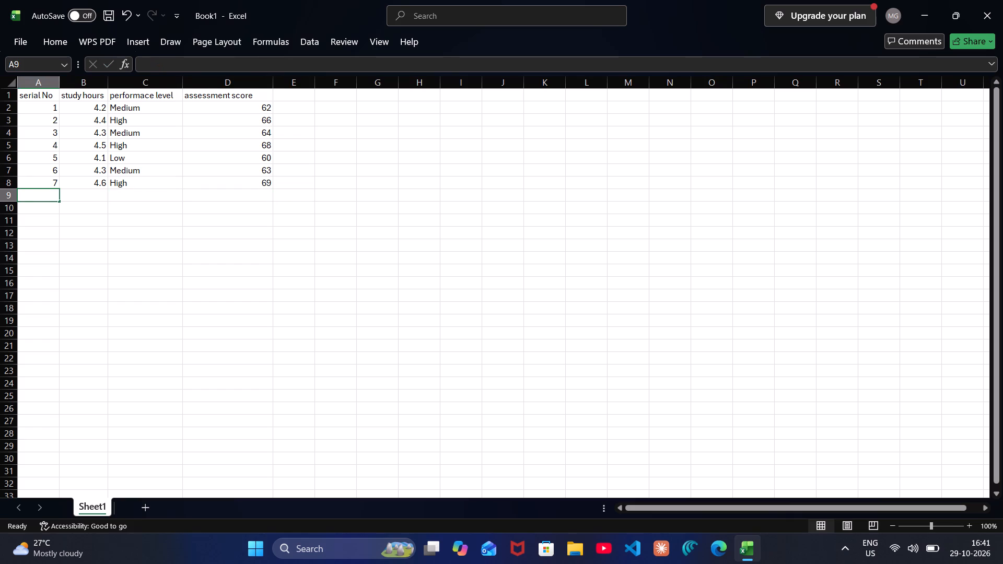
key("Right")
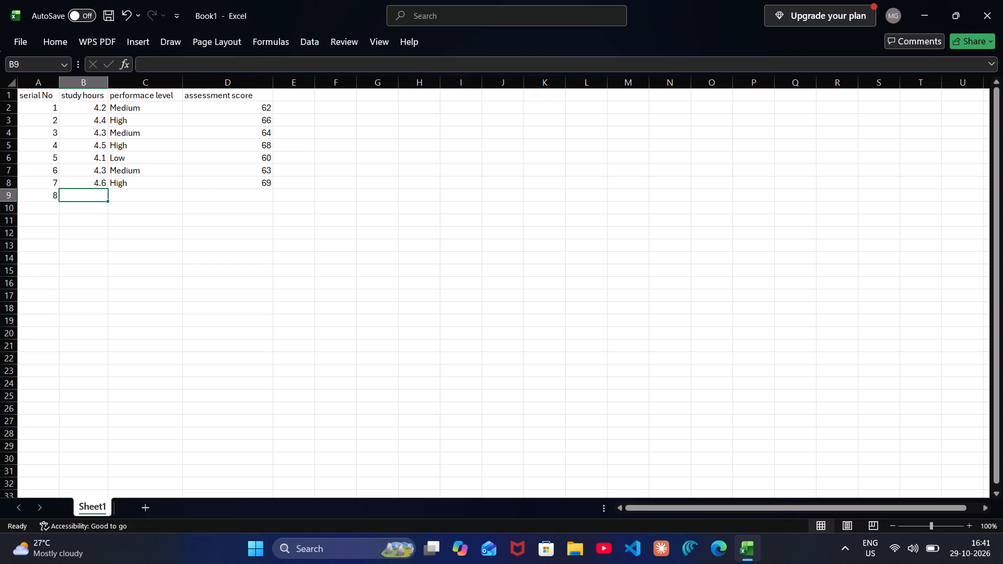
type("4.4")
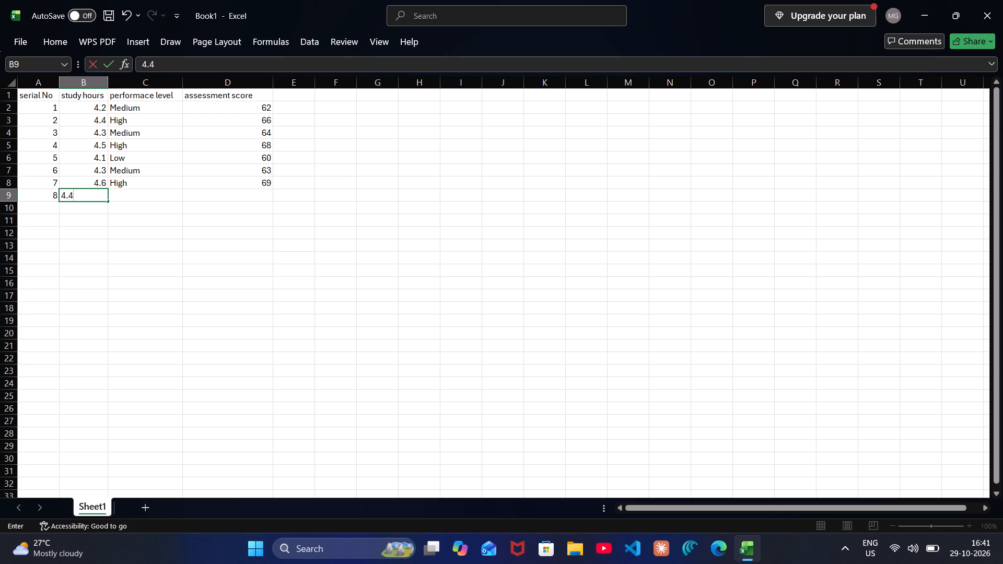
key("Right")
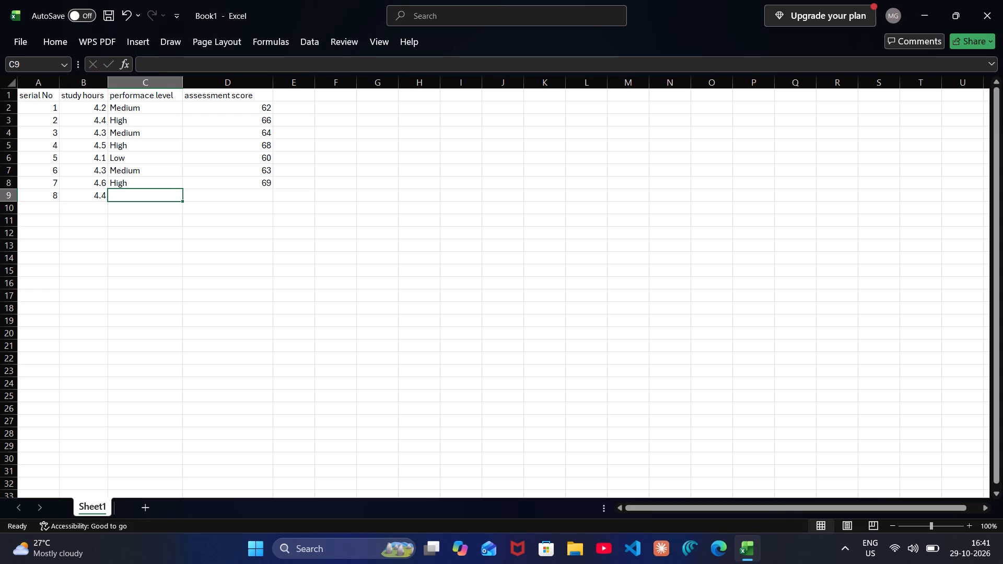
type("Medium")
key("Right")
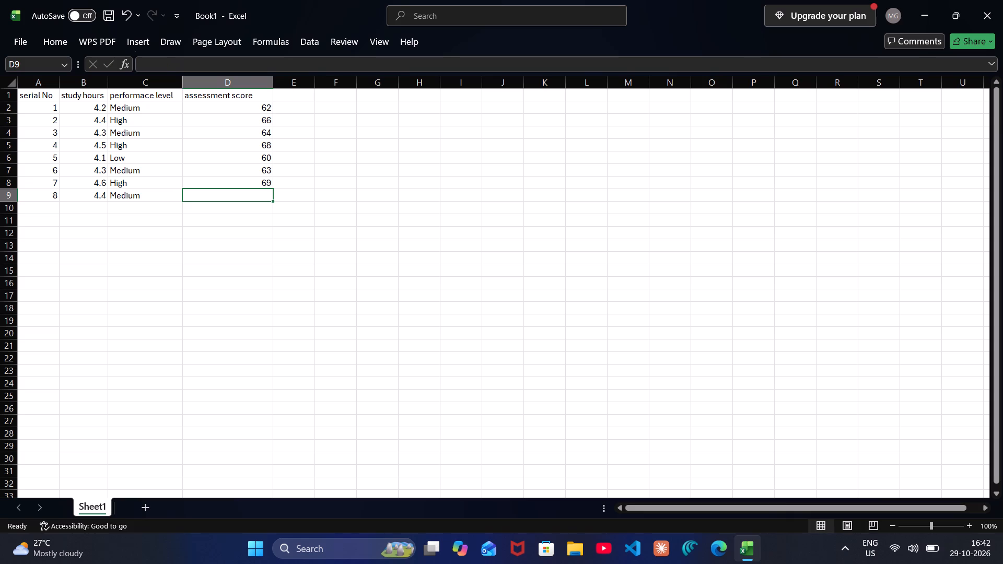
type("65")
key("Right")
Fill row 10 with serial number 9, study hours 4.3, performance level Medium and assessment score 64.
key("Down")
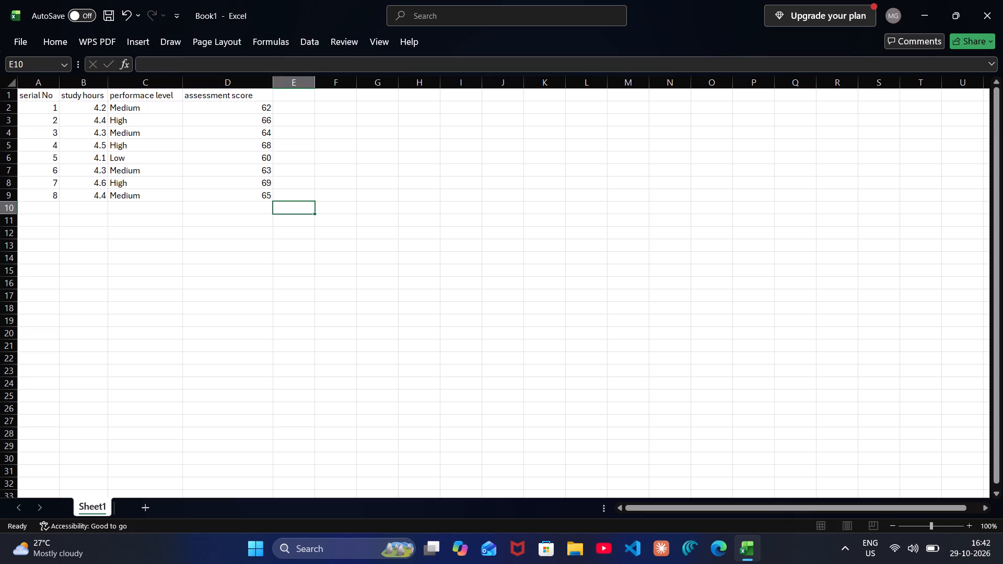
key("Left")
key("Left")
key("Left")
key("Left")
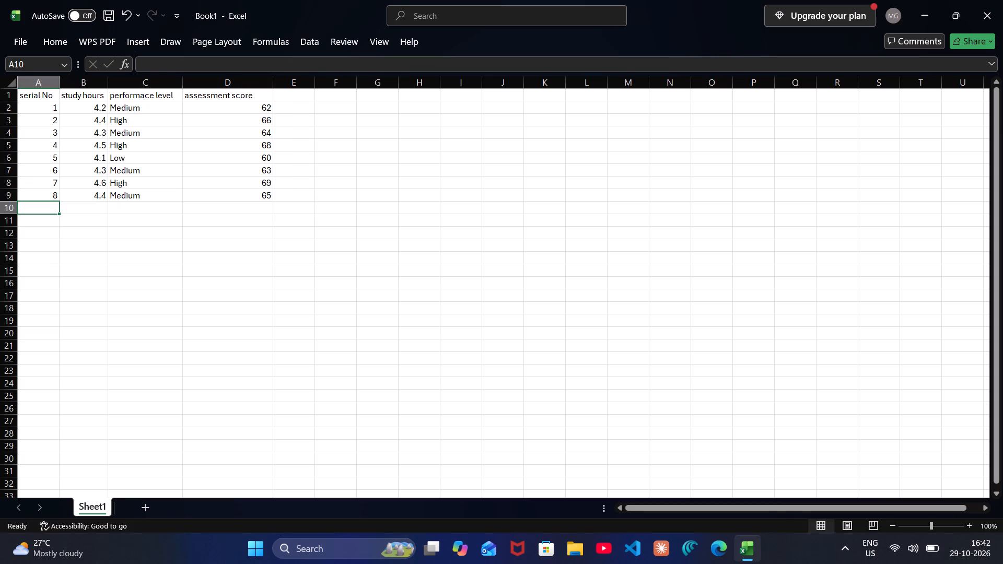
key("9")
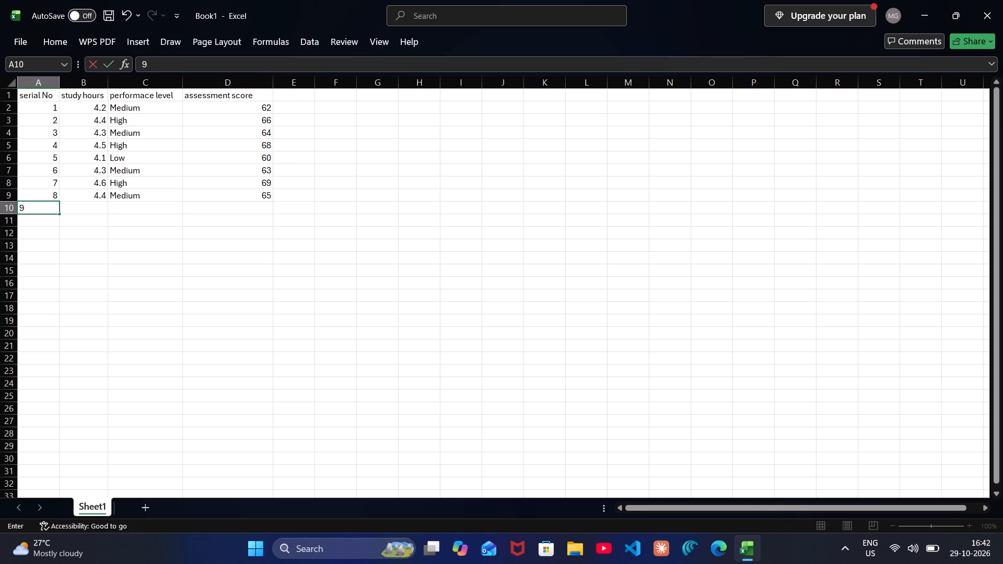
key("Right")
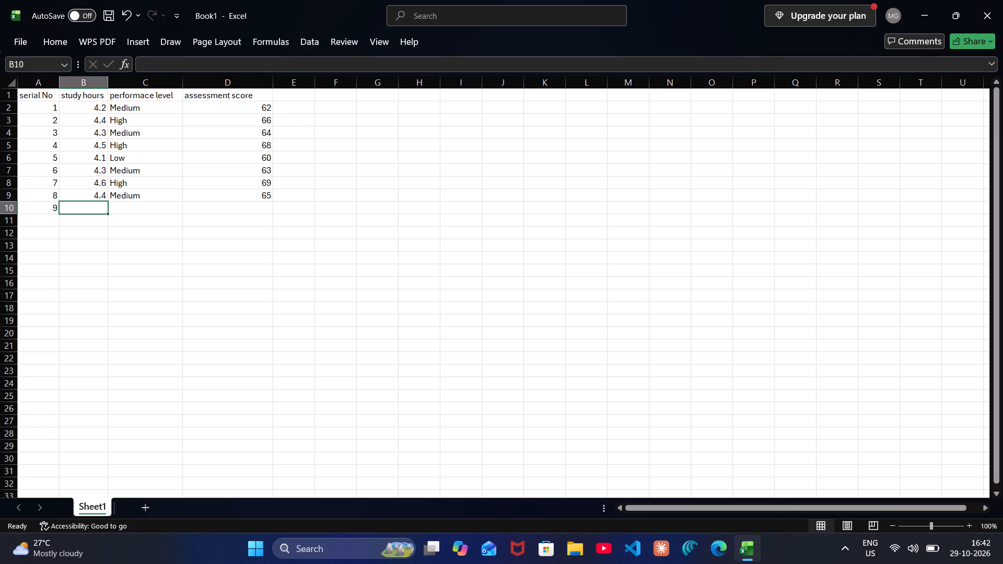
type("4.3")
key("Right")
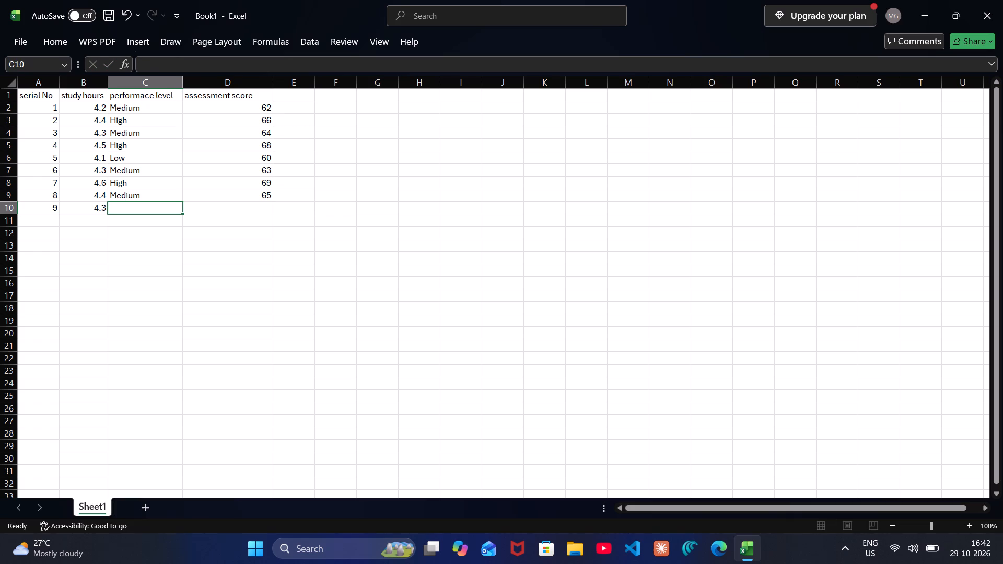
type("Medium")
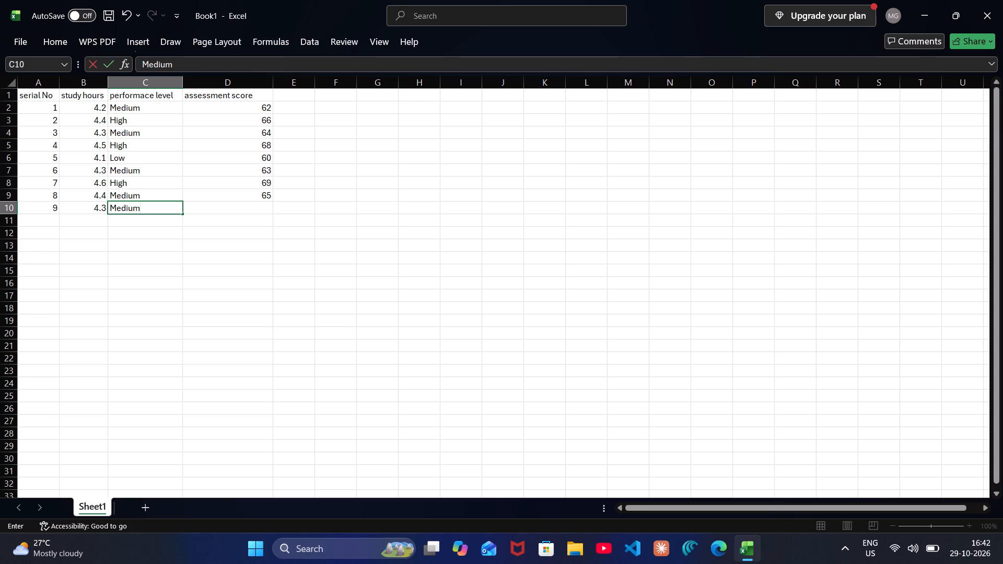
key("Right")
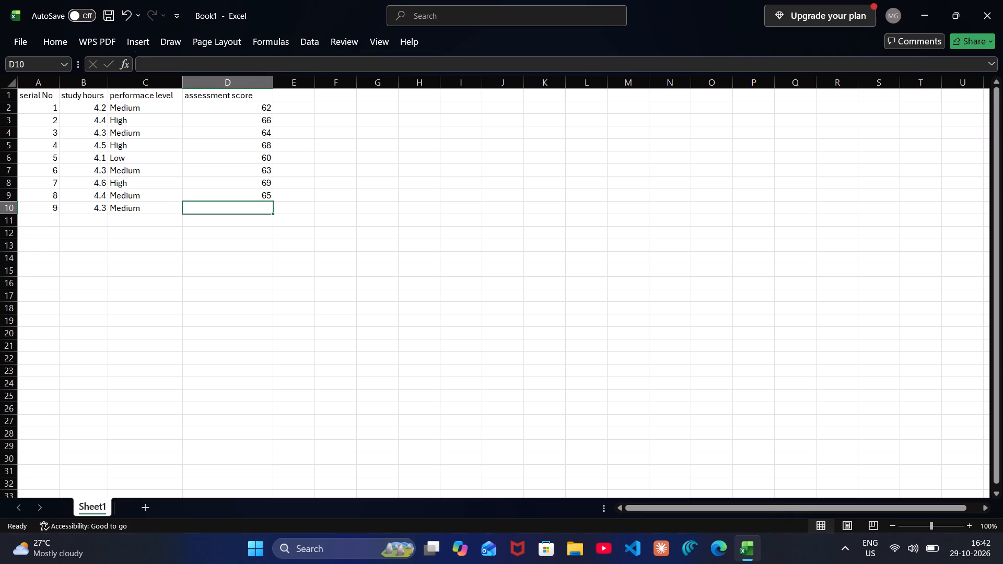
type("64")
key("Right")
Fill row 11 with serial number 10, study hours 4.2, performance level Low and assessment score 64.5.
key("Down")
key("Left")
key("Left")
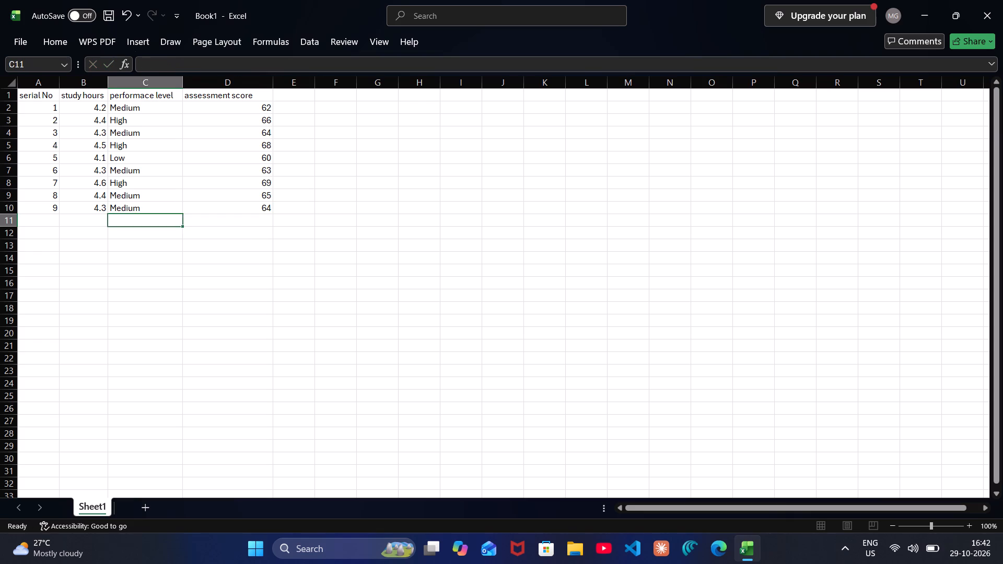
key("Left")
key("Left")
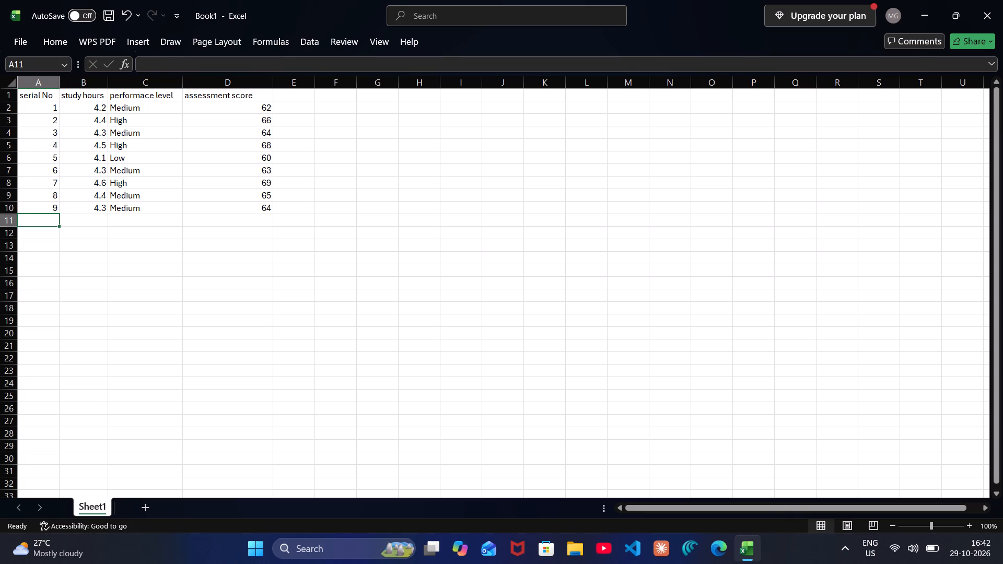
type("10")
key("Right")
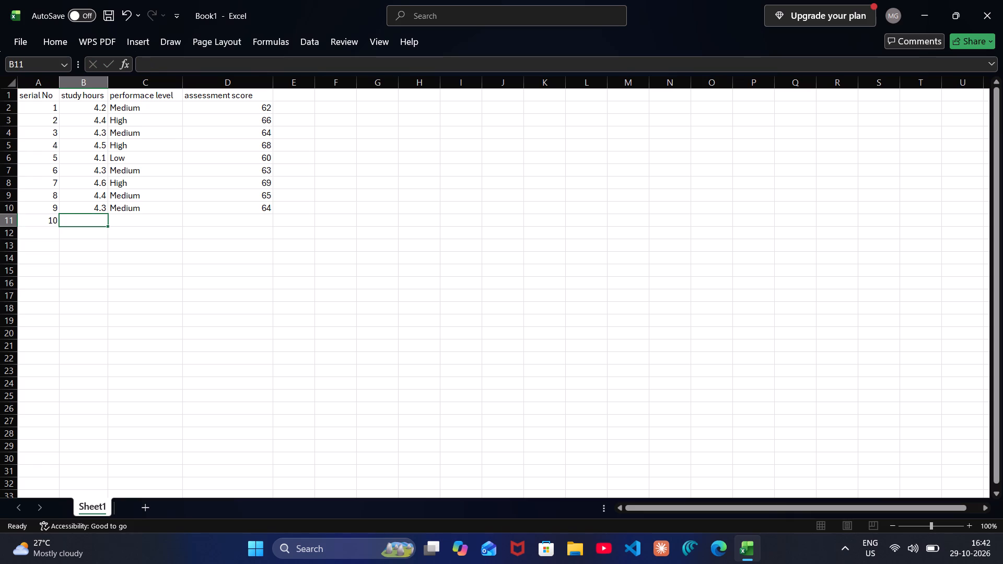
type("4.2")
key("Right")
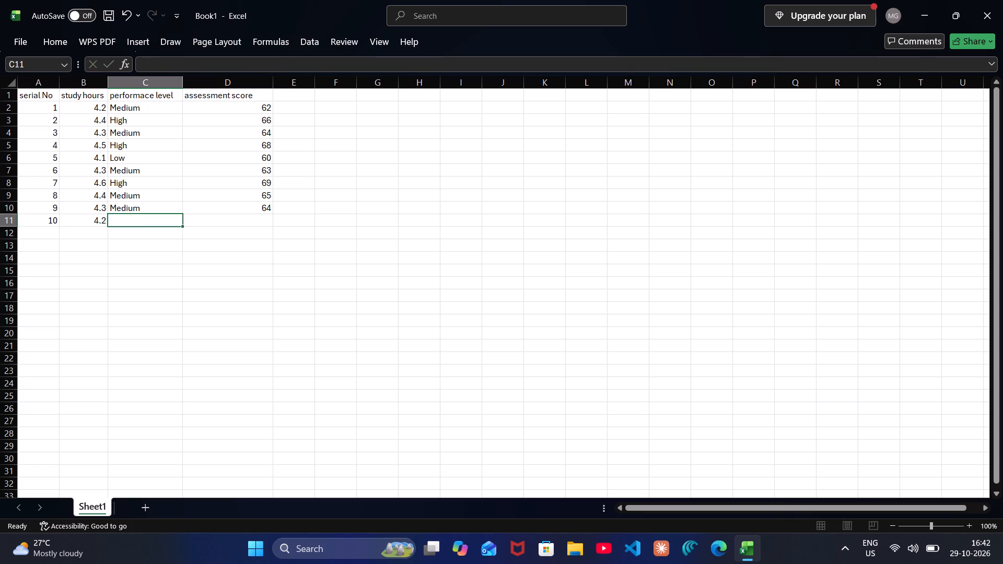
type("Low")
key("Right")
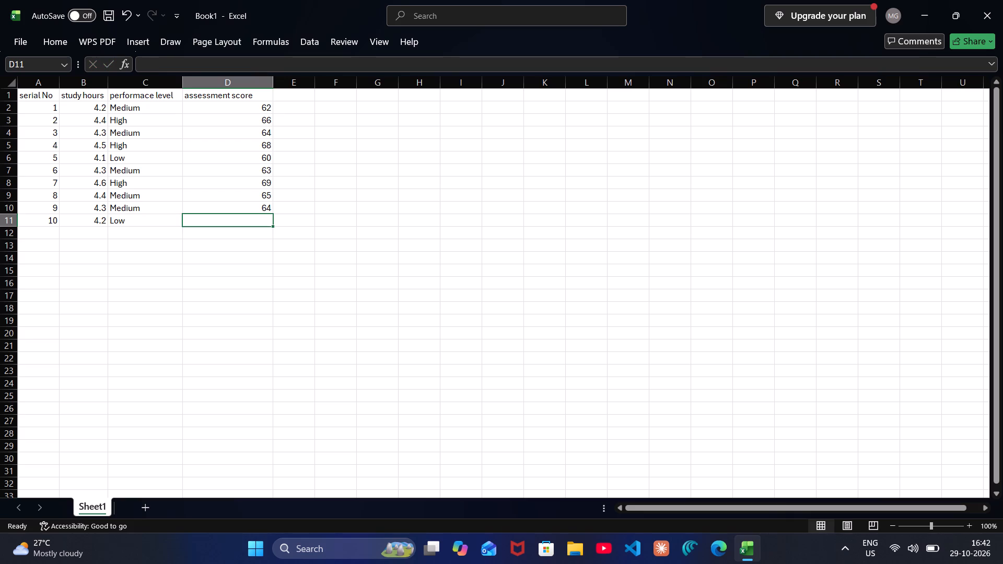
type("64.5")
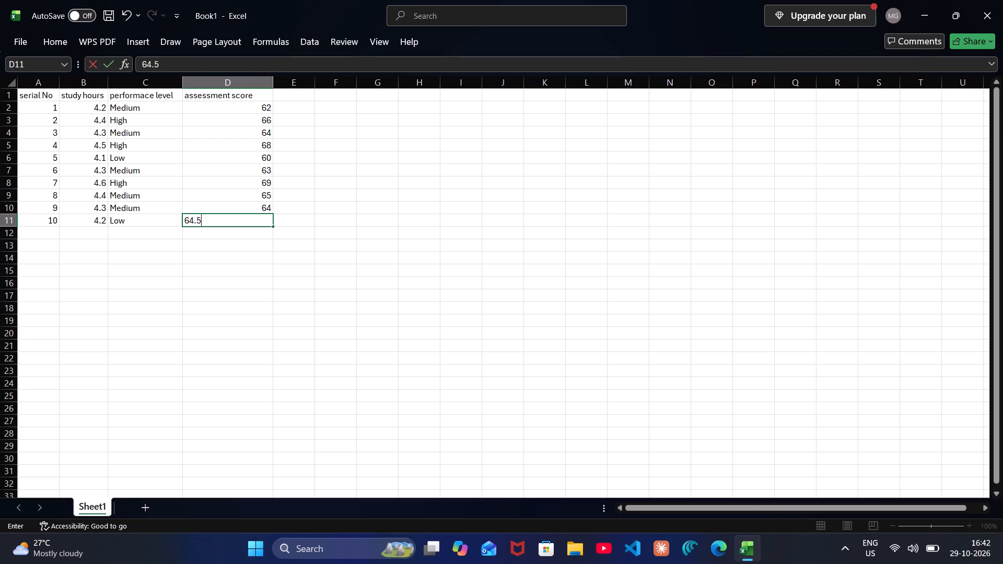
key("Return")
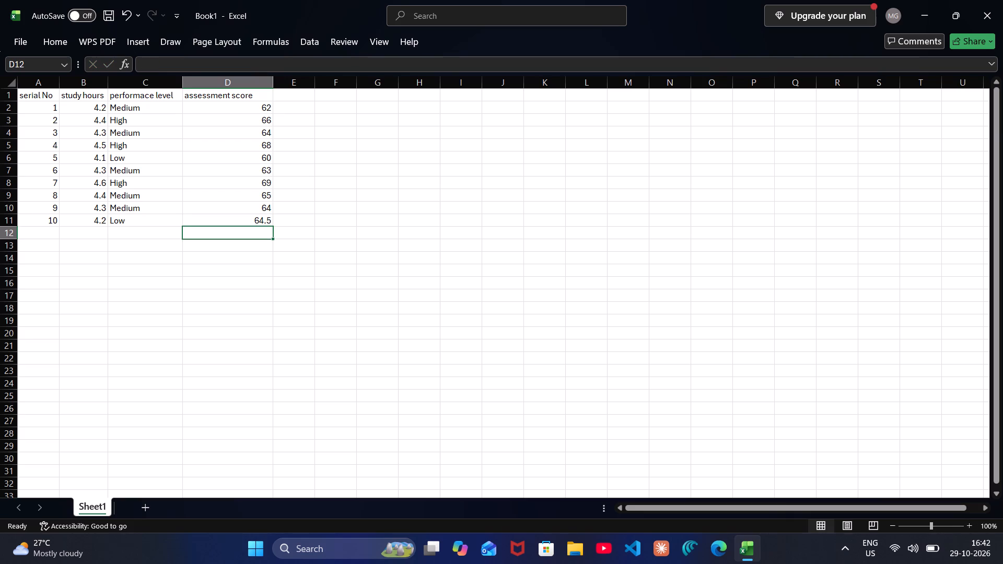
Convert the range A1:D11 into a table with headers.
key("ctrl+t")
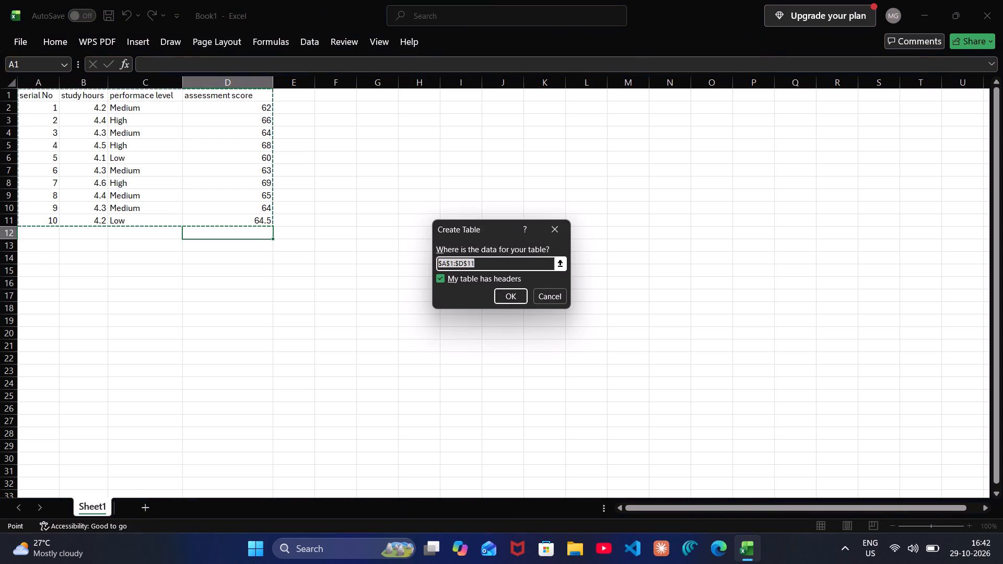
left_click(508, 293)
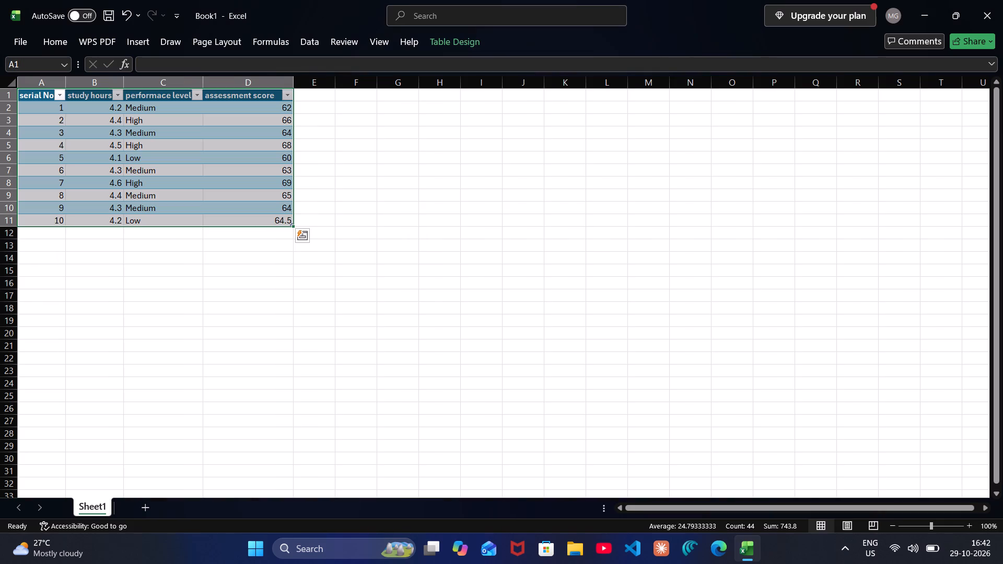
left_click(317, 160)
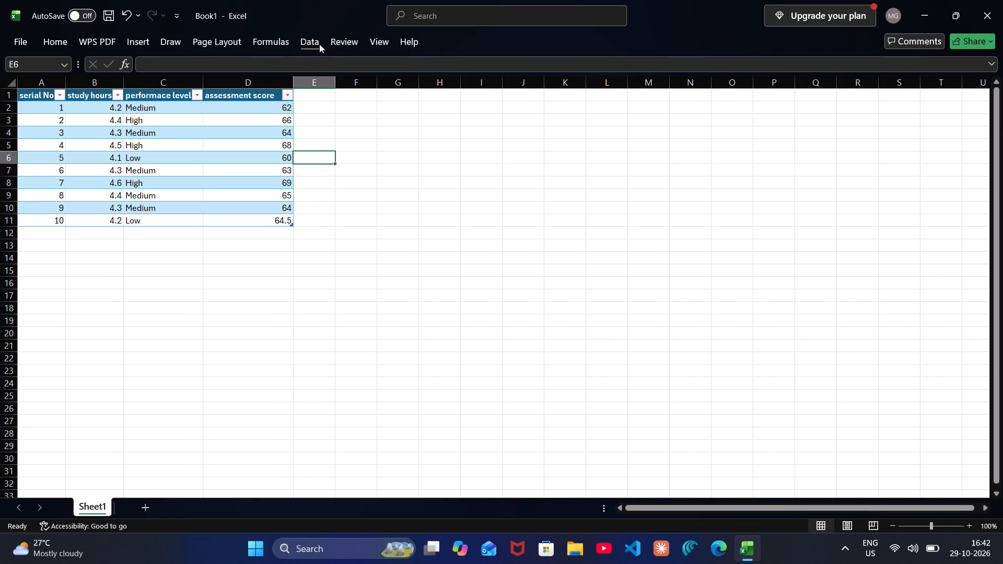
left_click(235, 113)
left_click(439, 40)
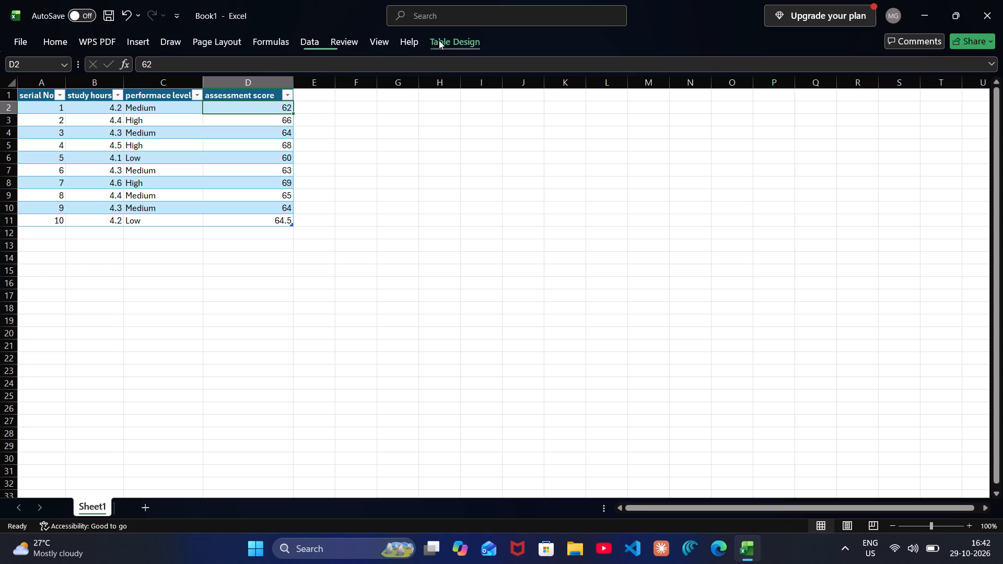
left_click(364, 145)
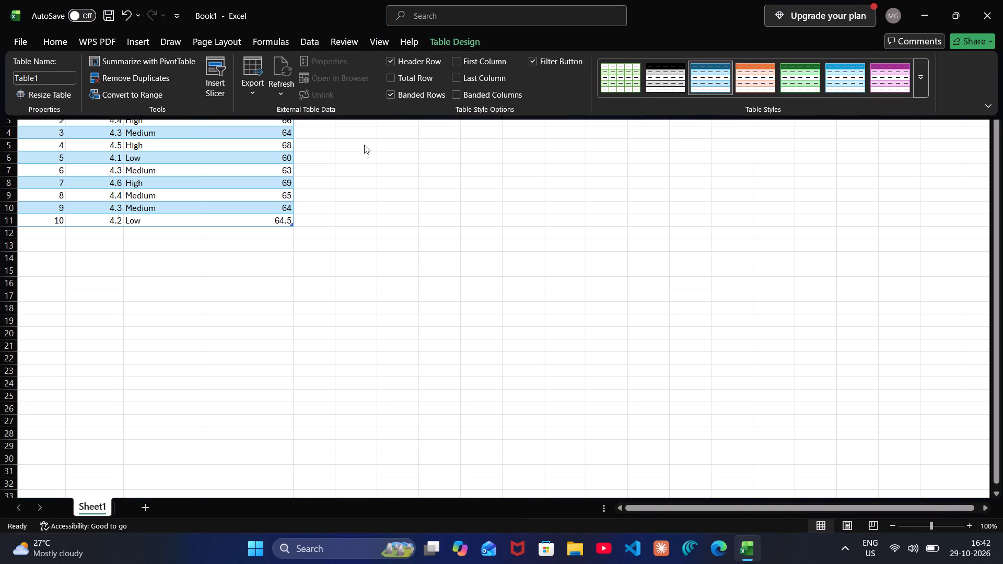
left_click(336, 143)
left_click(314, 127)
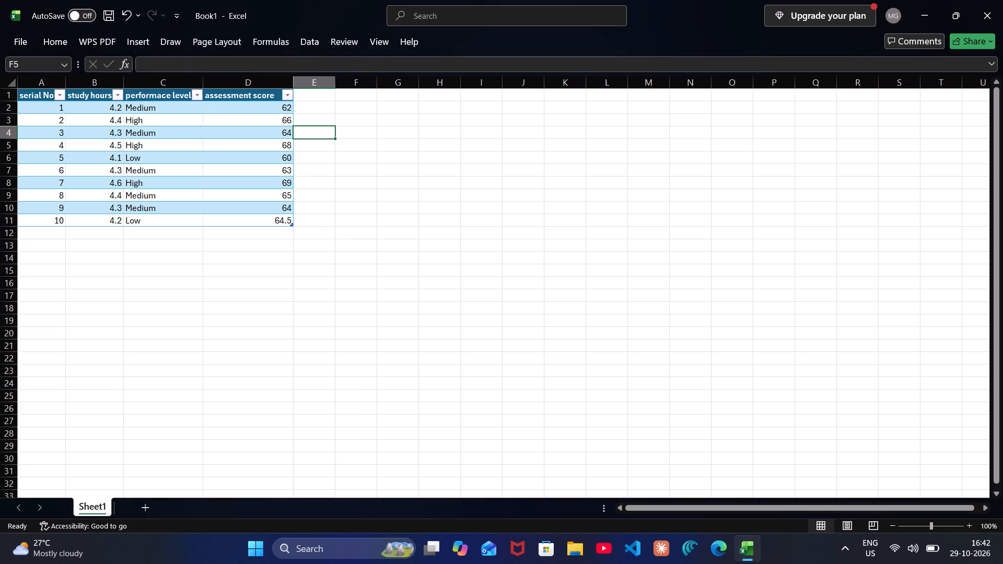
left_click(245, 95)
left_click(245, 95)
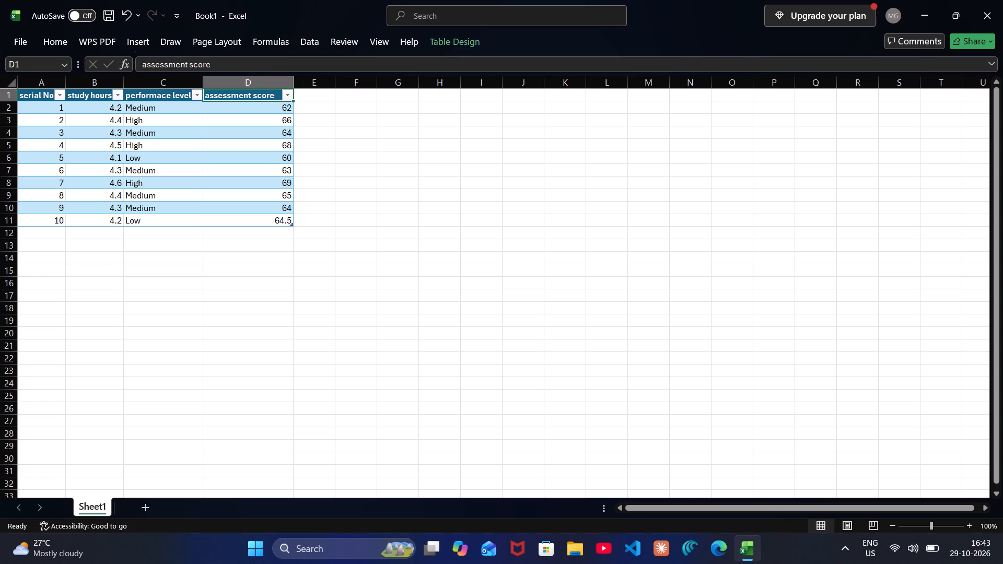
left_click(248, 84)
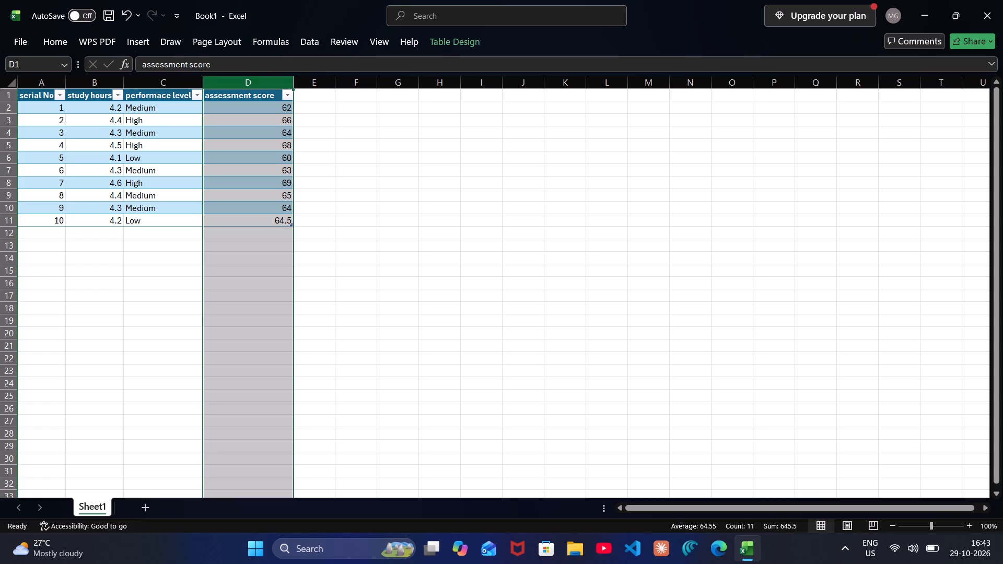
Insert a histogram chart of the study hours column (column B).
left_click(100, 89)
left_click(101, 84)
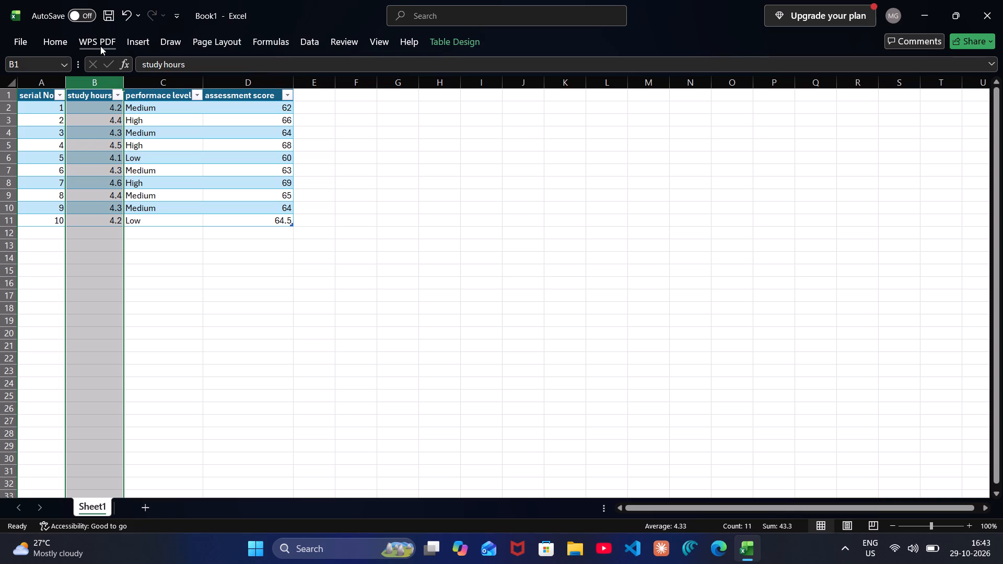
left_click(174, 42)
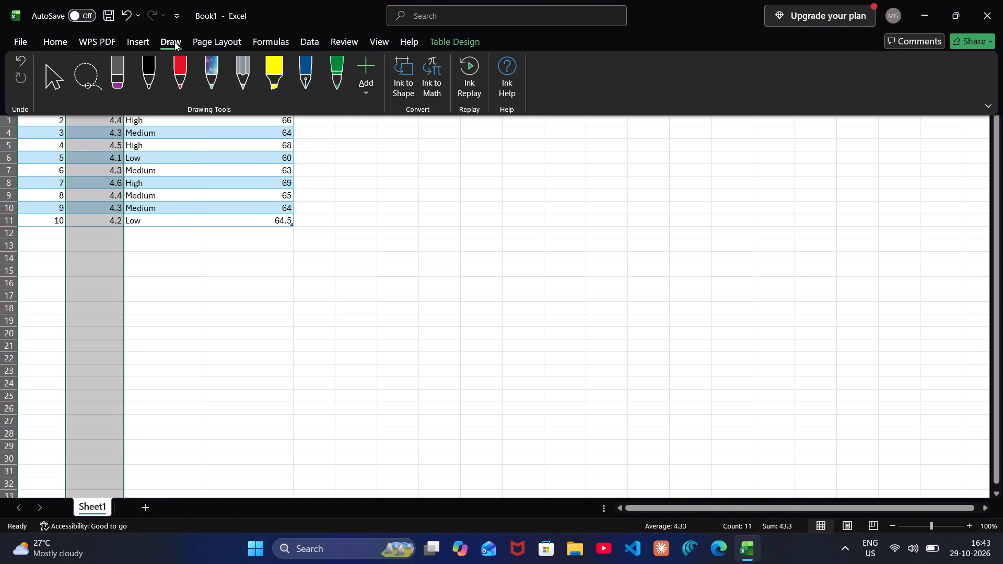
left_click(199, 41)
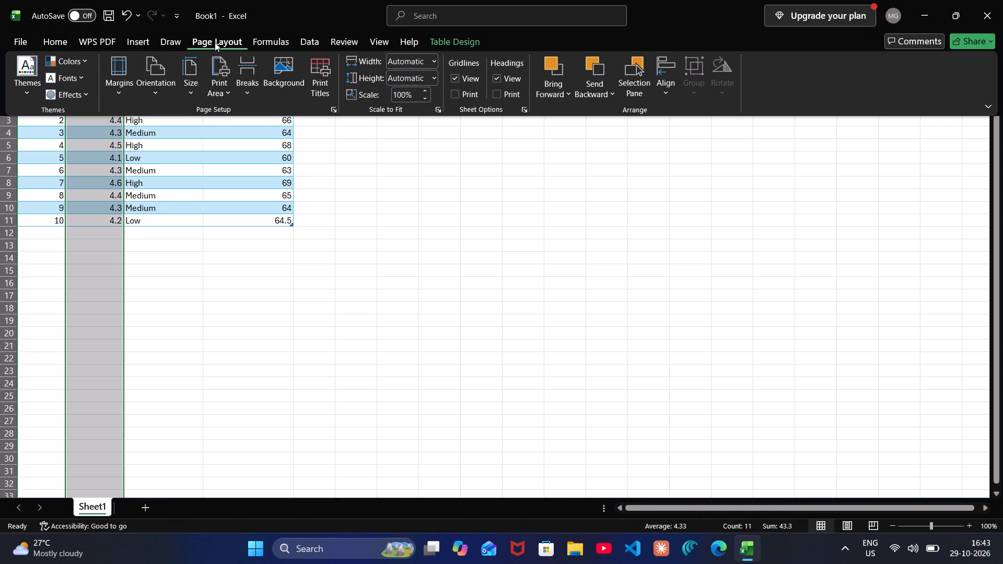
left_click(264, 38)
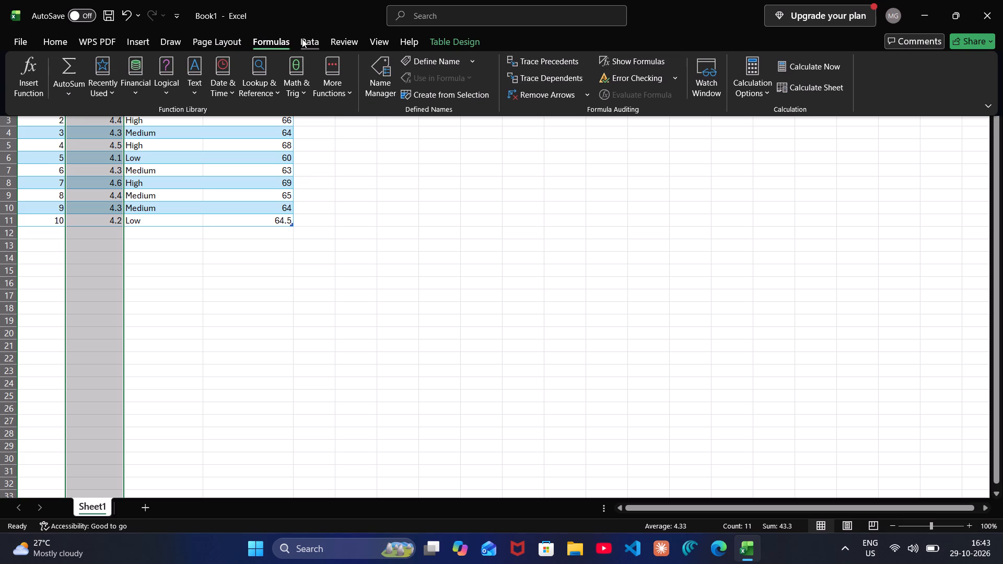
left_click(305, 39)
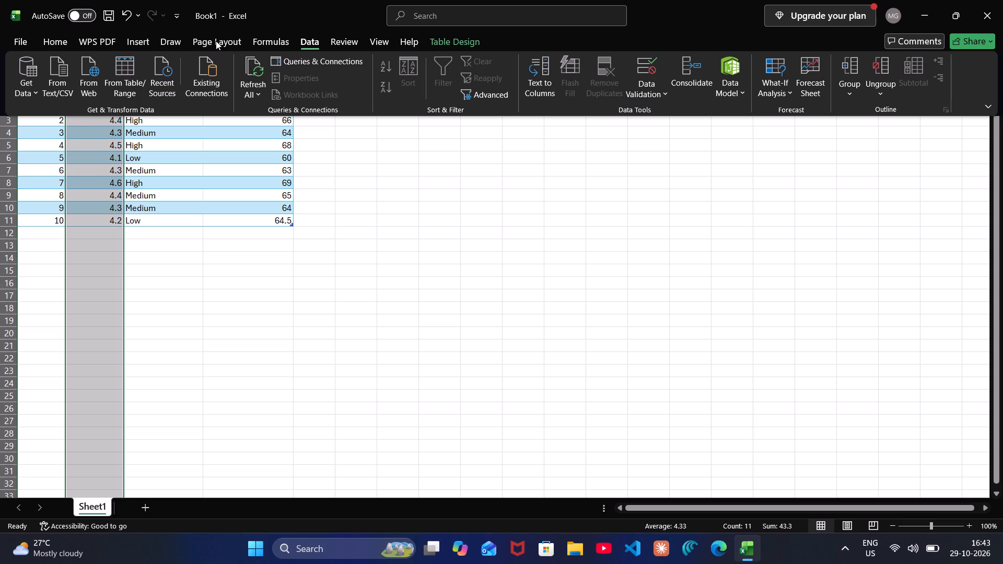
left_click(177, 41)
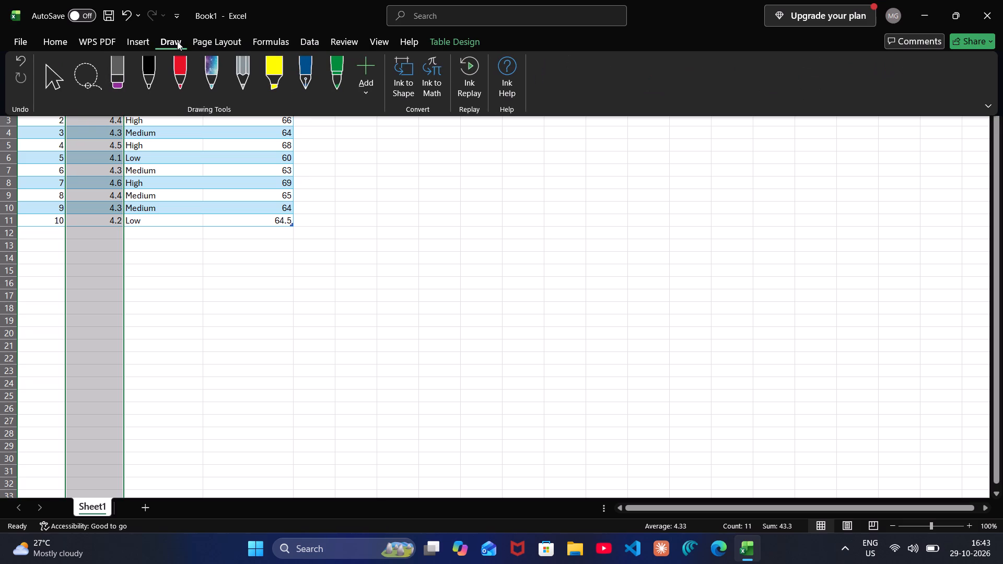
left_click(140, 43)
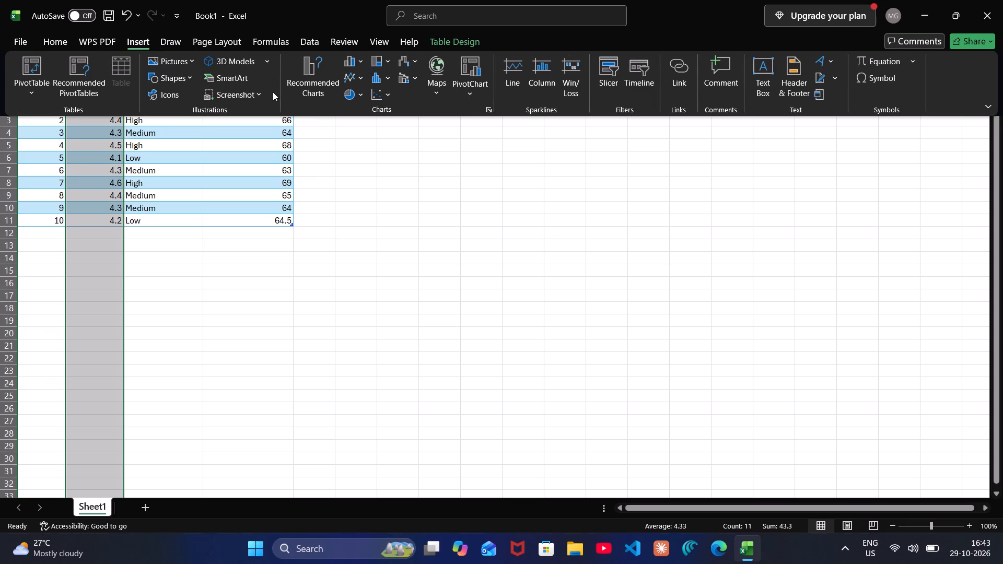
left_click(353, 59)
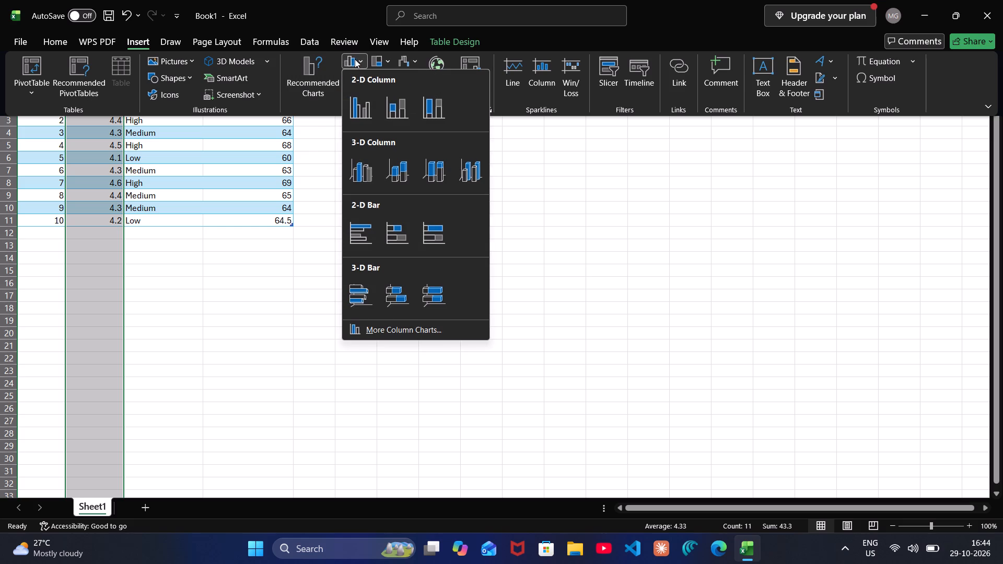
left_click(358, 59)
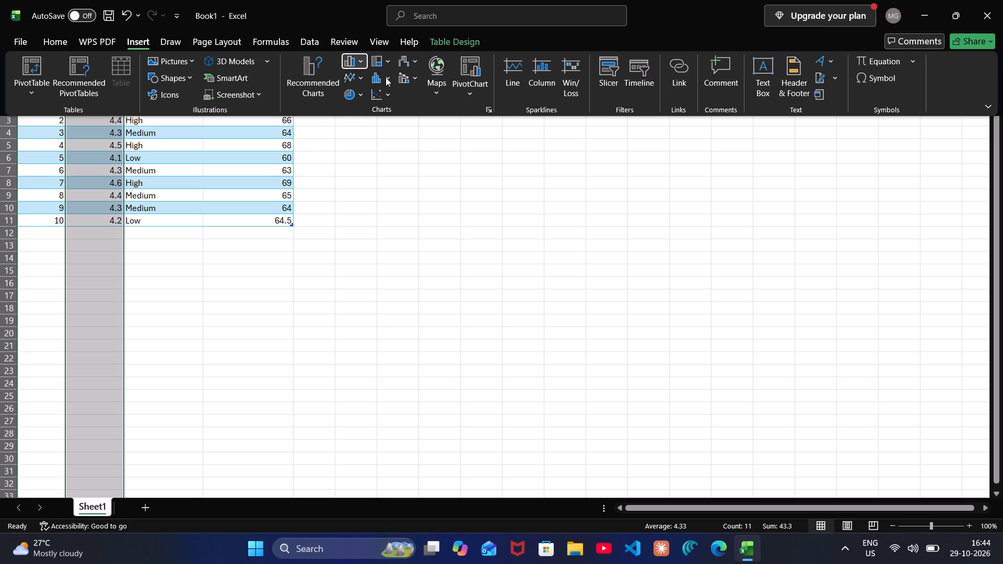
left_click(386, 77)
left_click(392, 121)
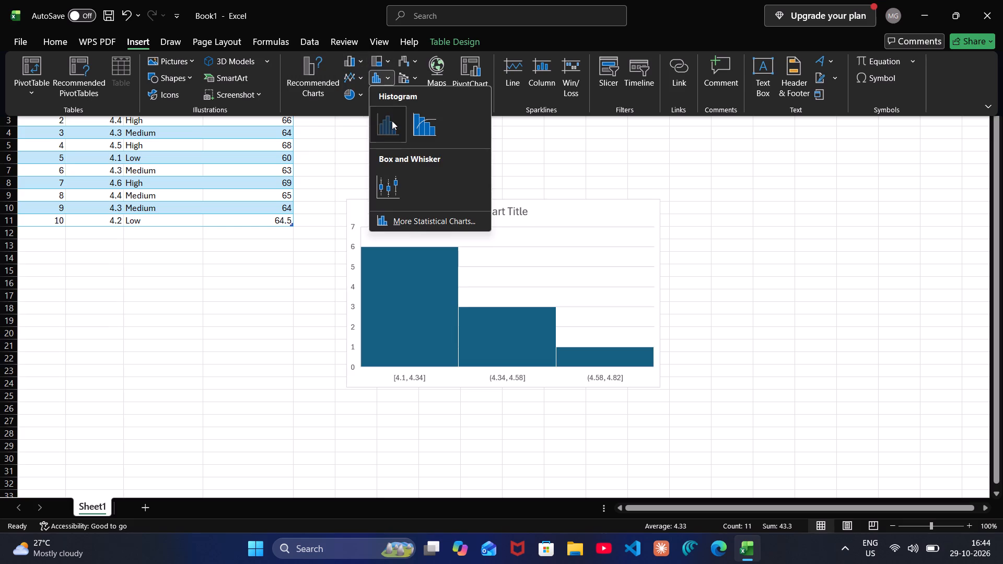
Move the histogram directly below the table, spanning about rows 13 to 27 from column A to F.
left_click_drag(551, 214, 455, 241)
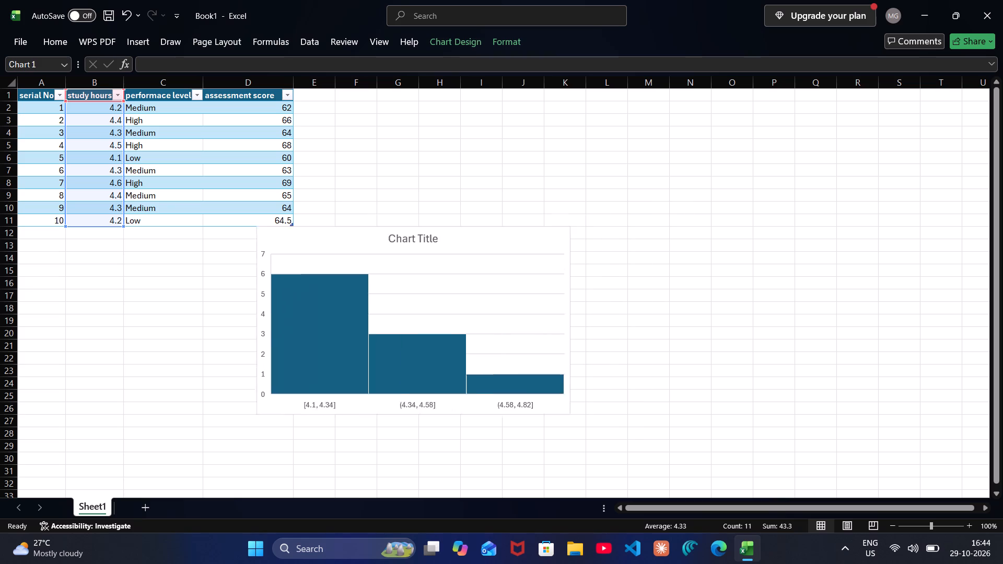
left_click_drag(455, 241, 230, 253)
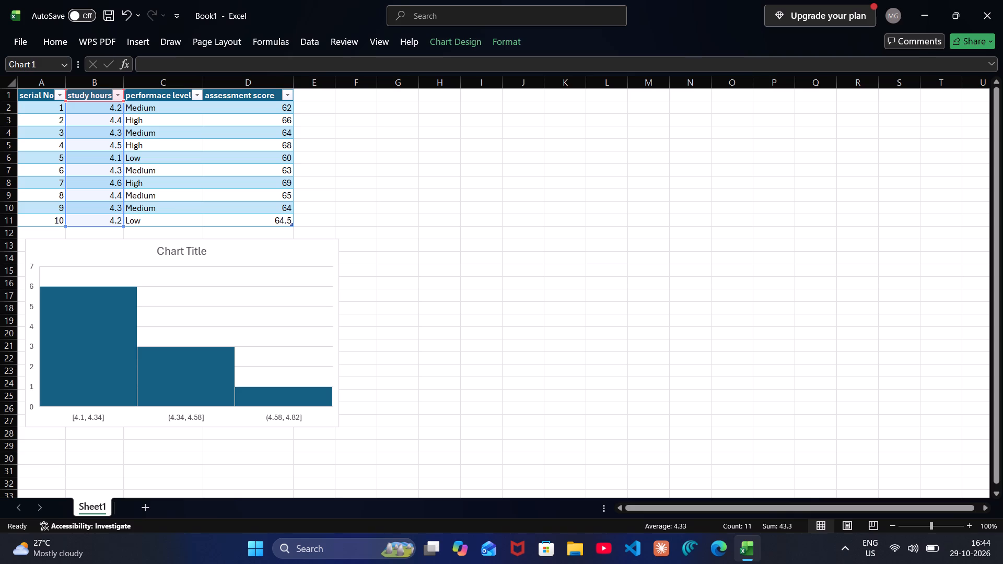
Insert a clustered bar chart of the study hours column, with one bar per record in a single series.
left_click(166, 86)
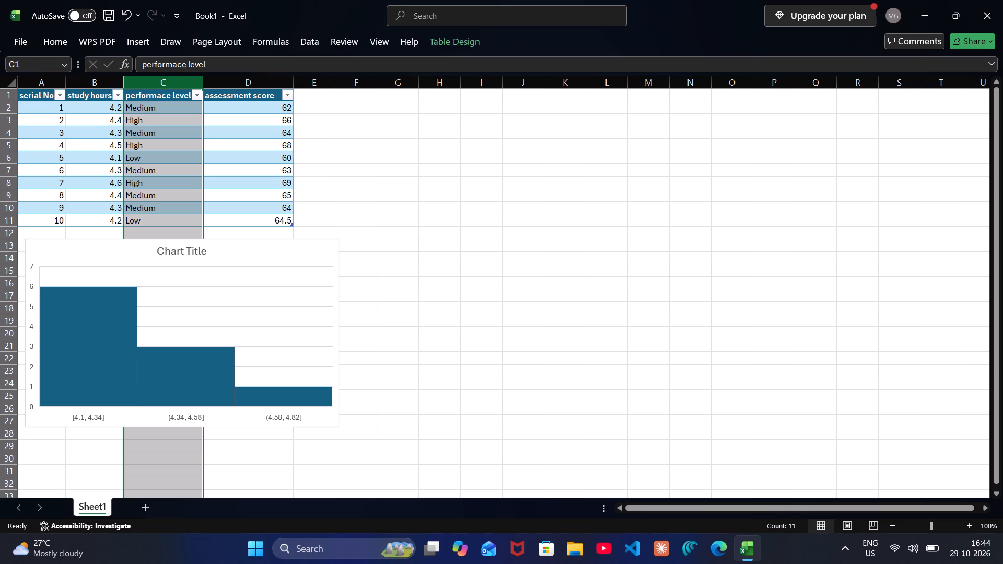
left_click(106, 84)
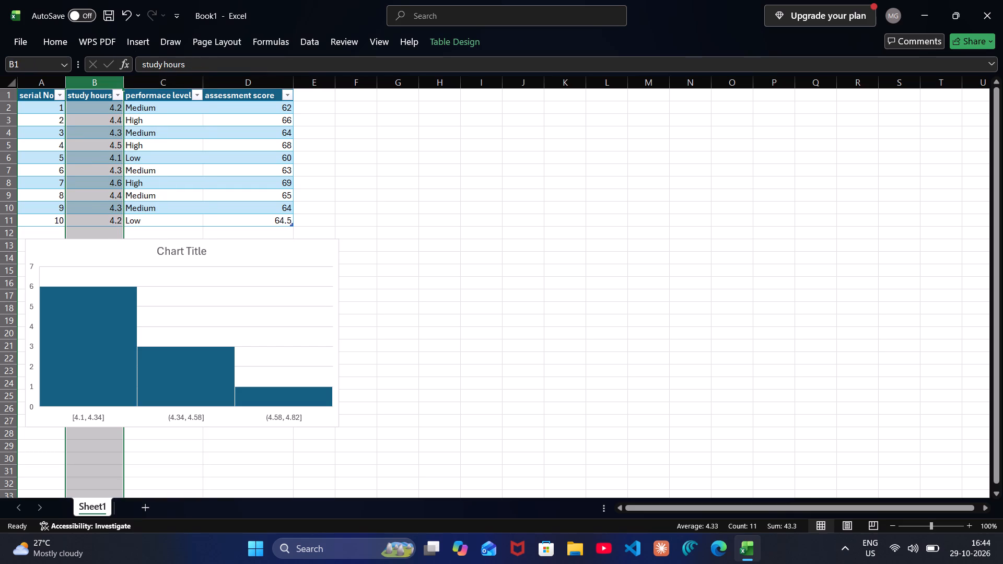
left_click(144, 43)
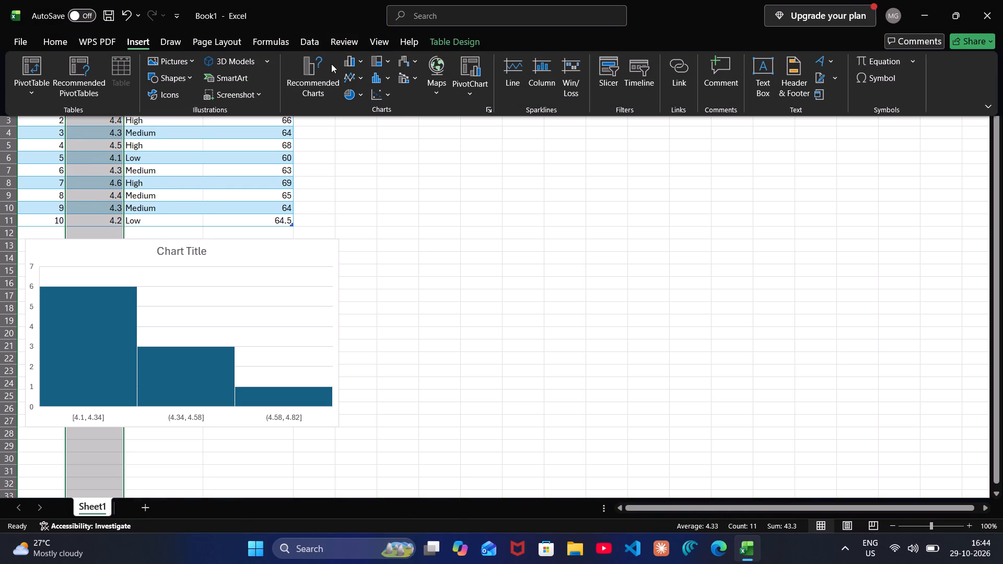
left_click(355, 58)
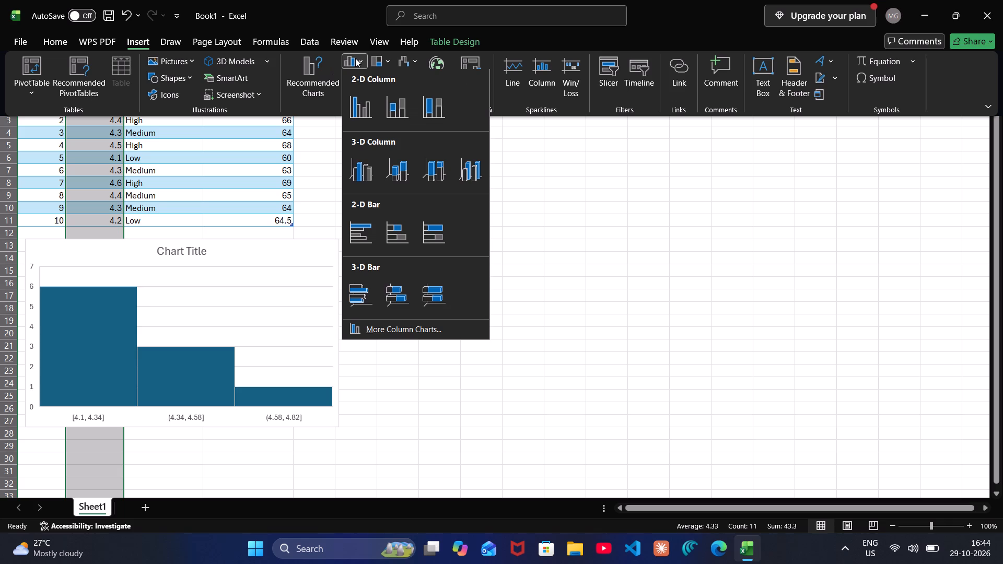
left_click(410, 58)
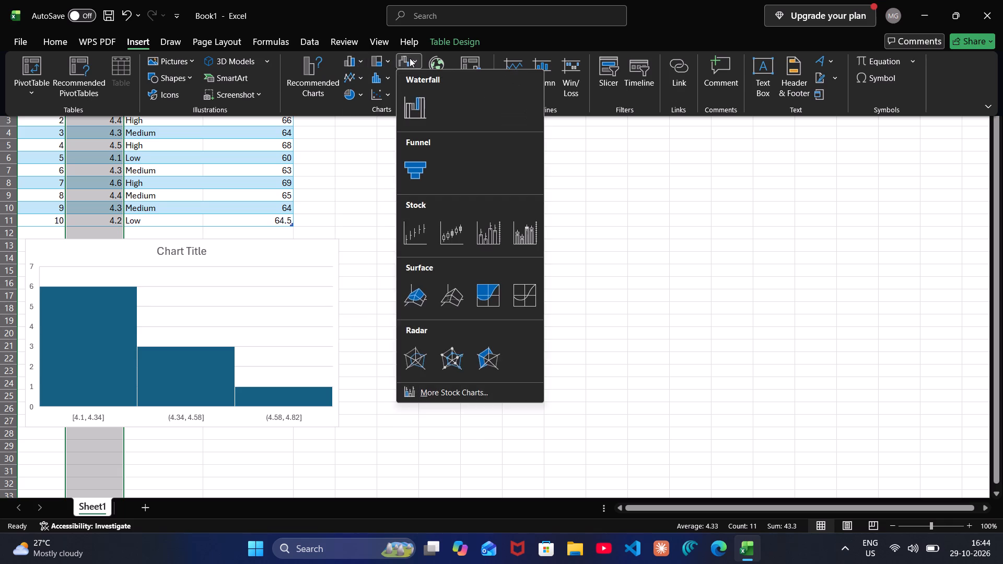
left_click(410, 58)
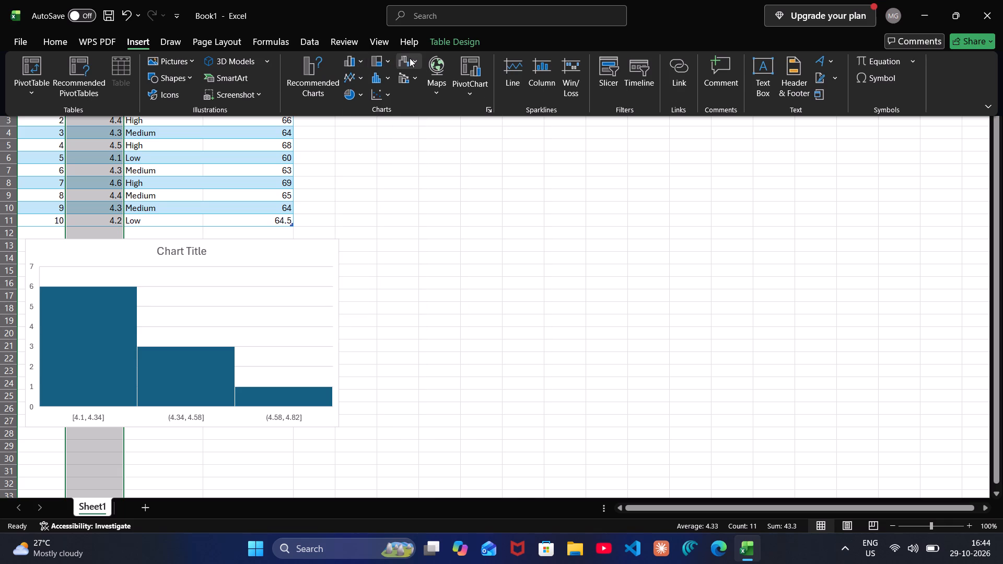
left_click(466, 86)
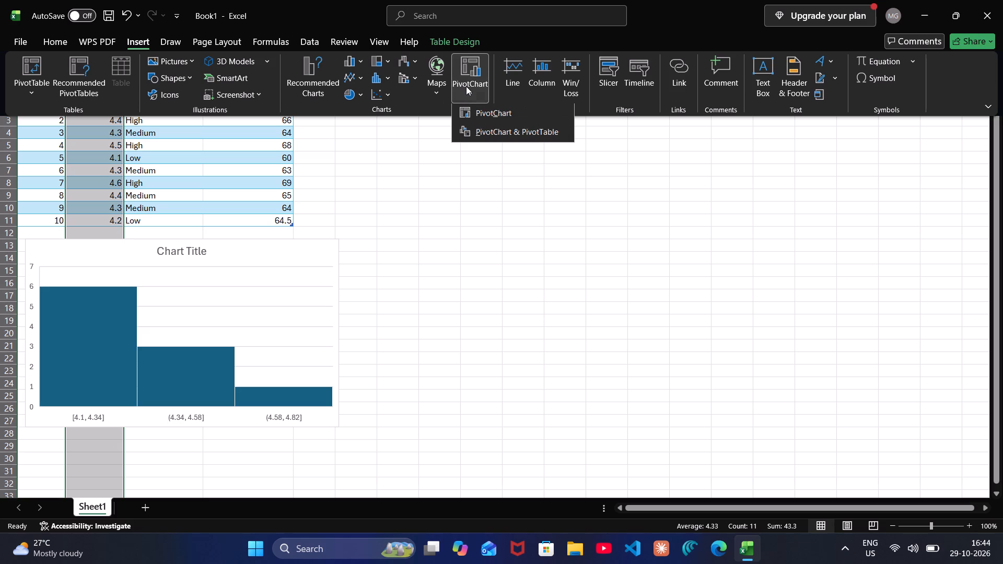
left_click(466, 86)
left_click(385, 90)
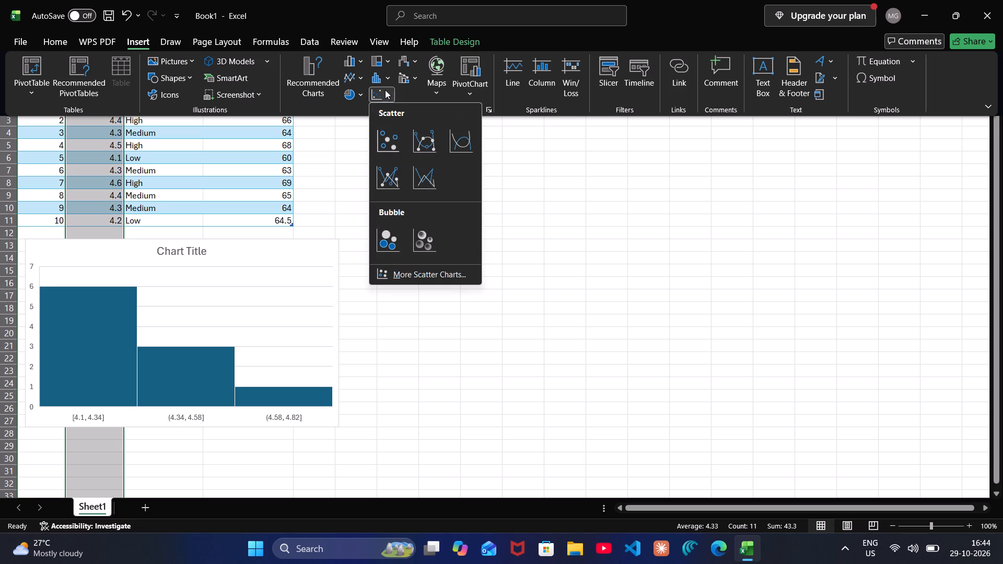
left_click(385, 90)
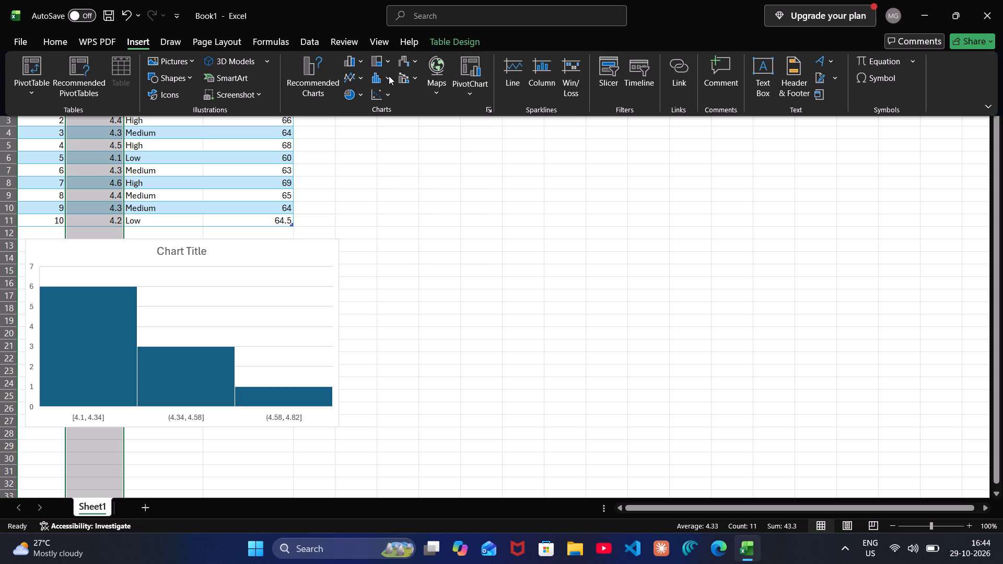
left_click(389, 76)
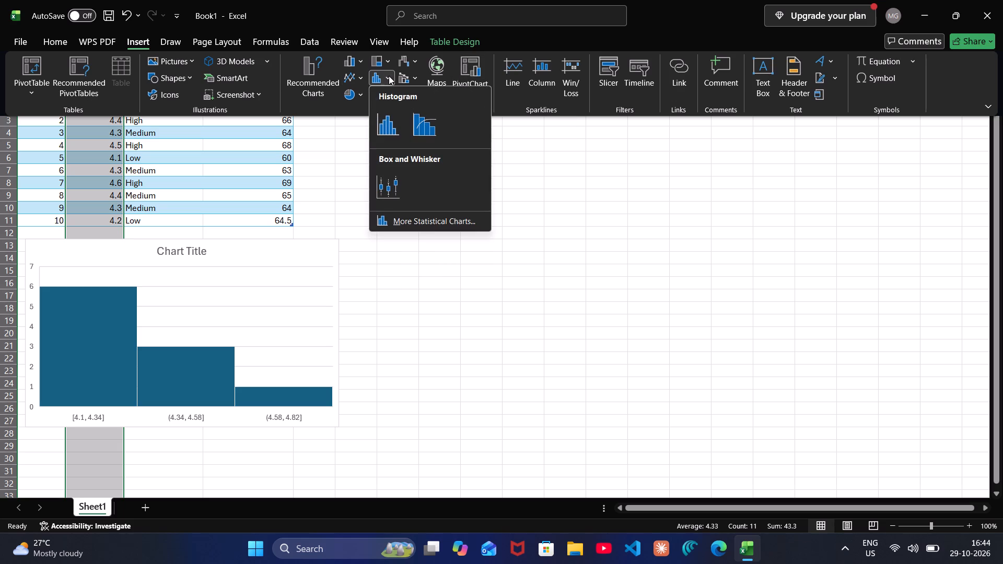
left_click(442, 220)
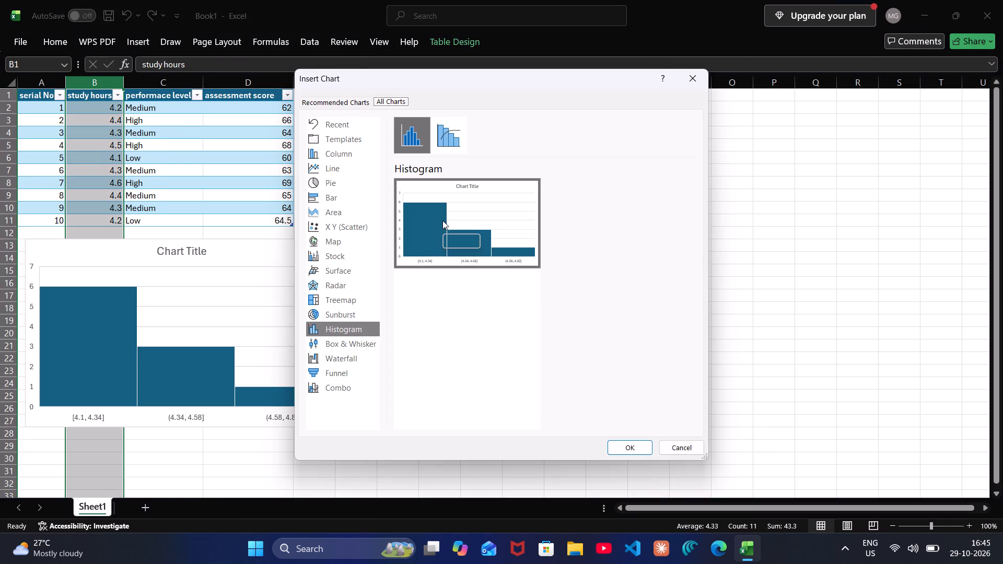
left_click(349, 201)
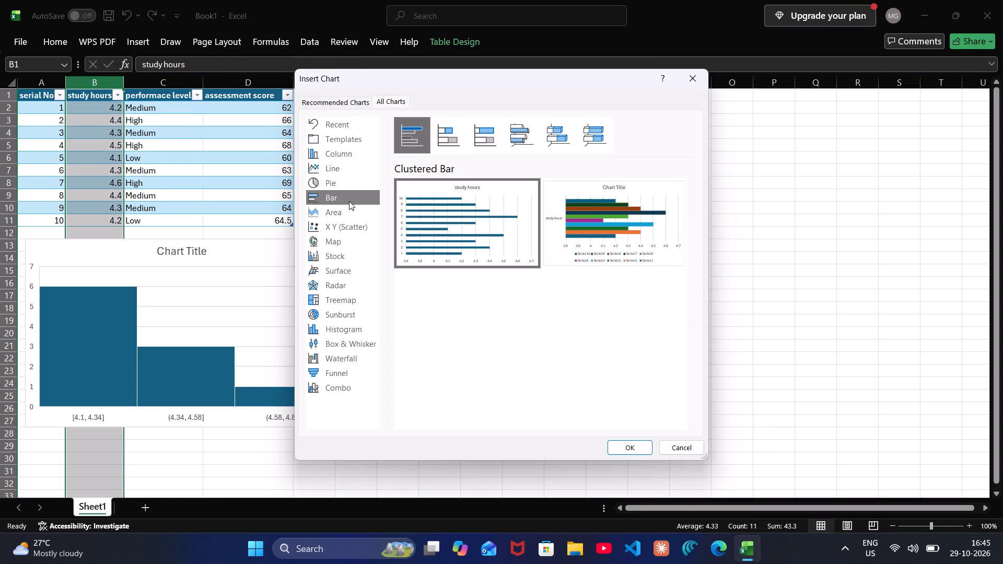
left_click(444, 219)
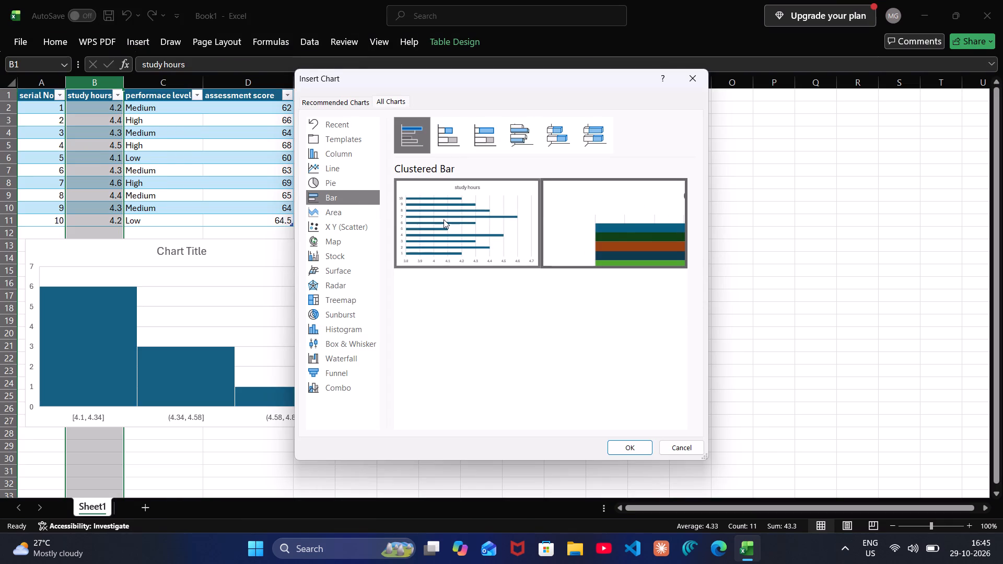
left_click(631, 450)
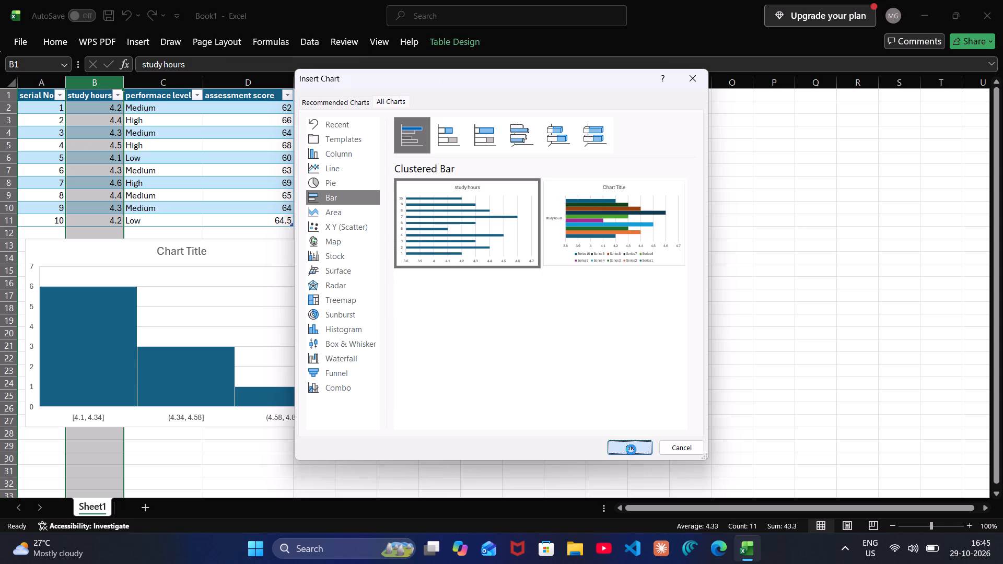
Reposition the study hours bar chart beside the table, with its upper corner at about cell E8.
left_click_drag(570, 218, 573, 217)
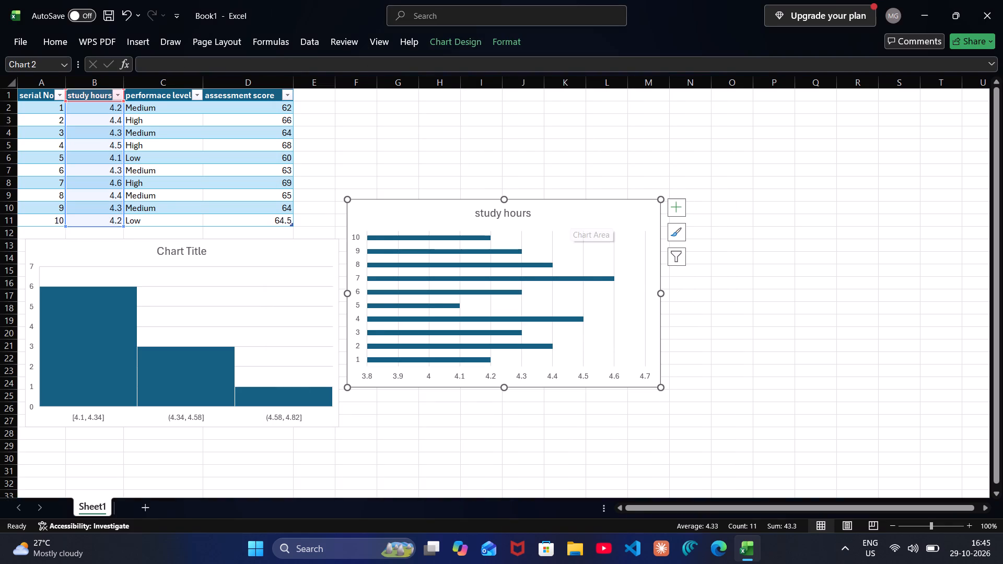
left_click_drag(573, 217, 581, 203)
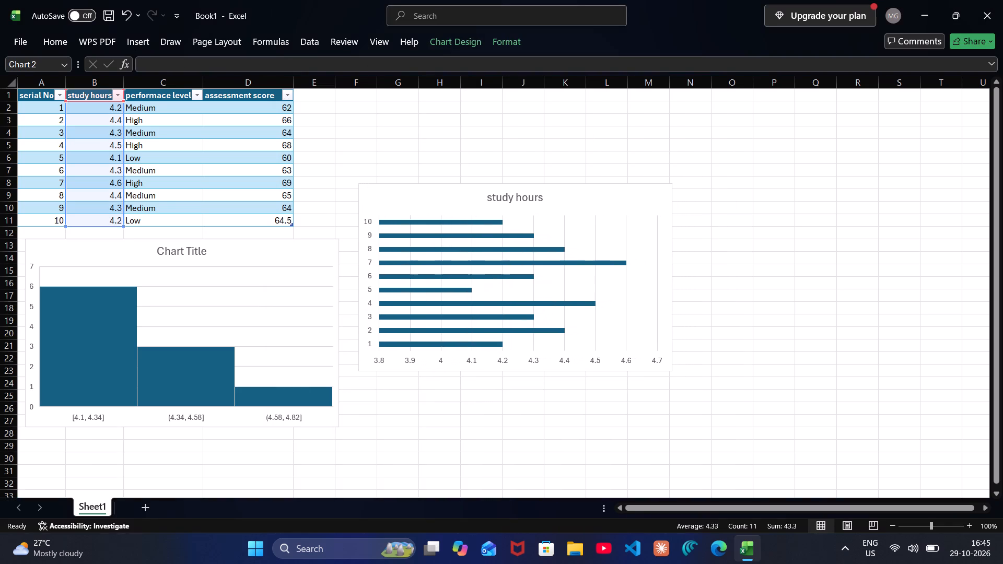
left_click_drag(581, 191, 554, 184)
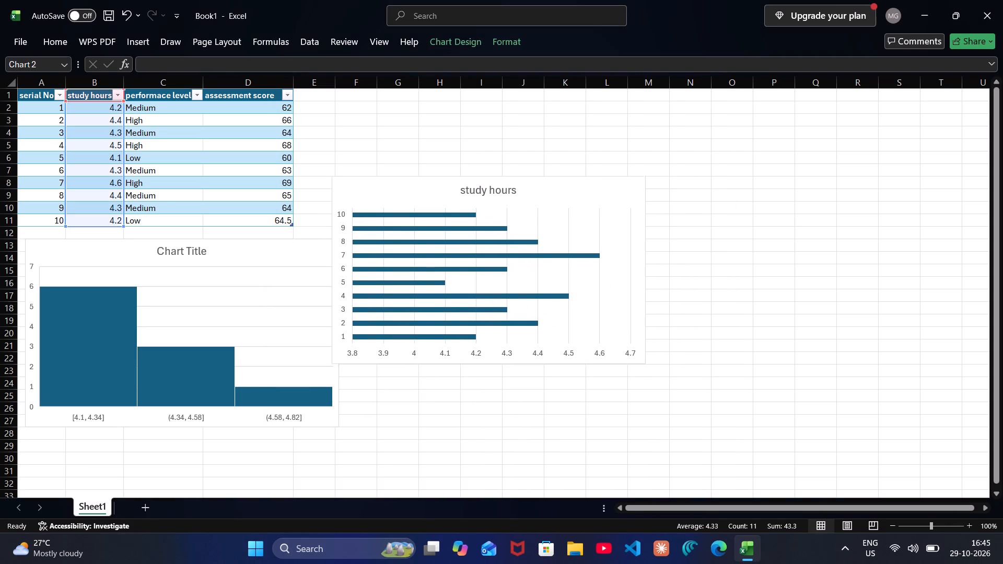
left_click_drag(554, 184, 534, 189)
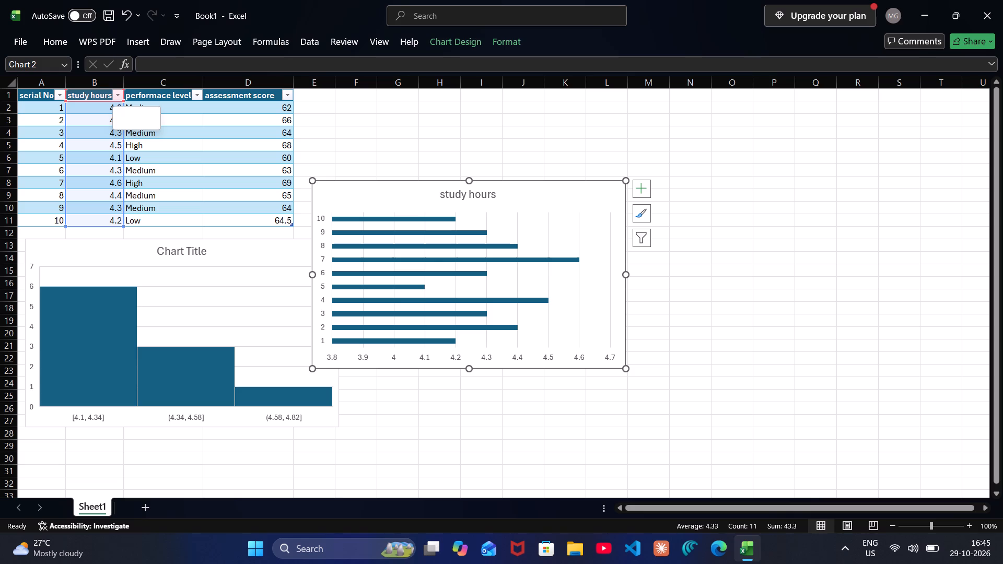
Insert a 2-D pie chart of the performance level column (column C).
left_click(159, 82)
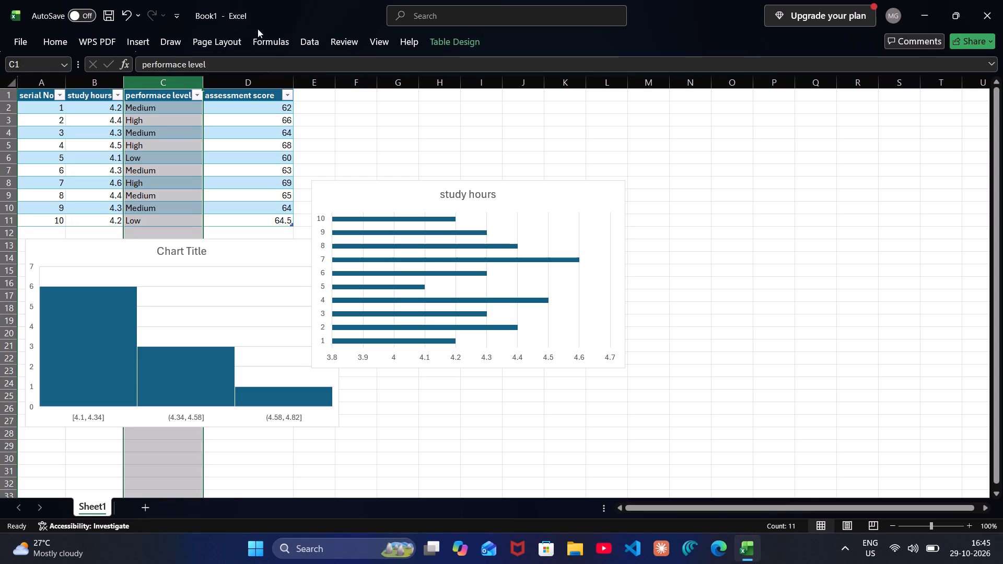
left_click(141, 39)
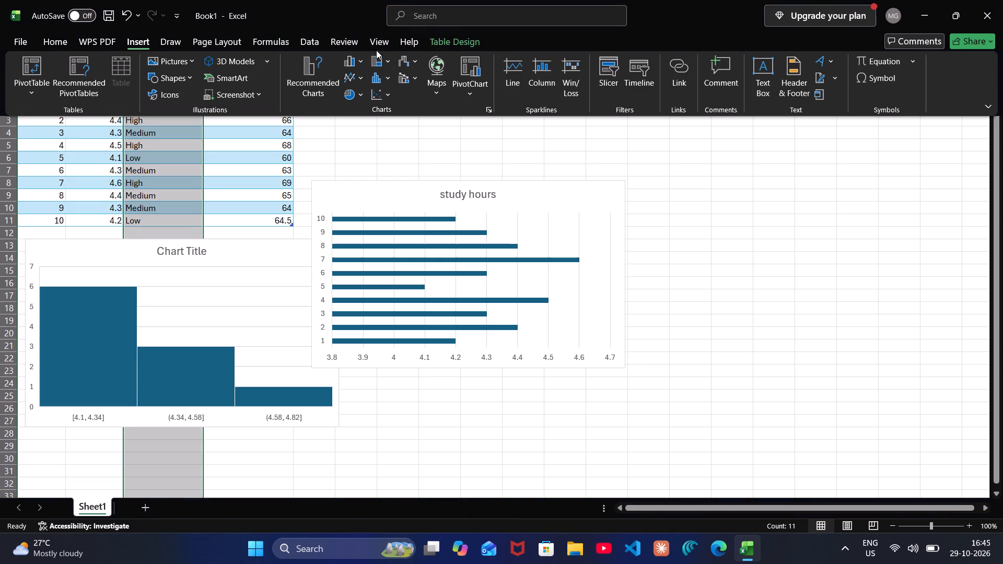
left_click(352, 90)
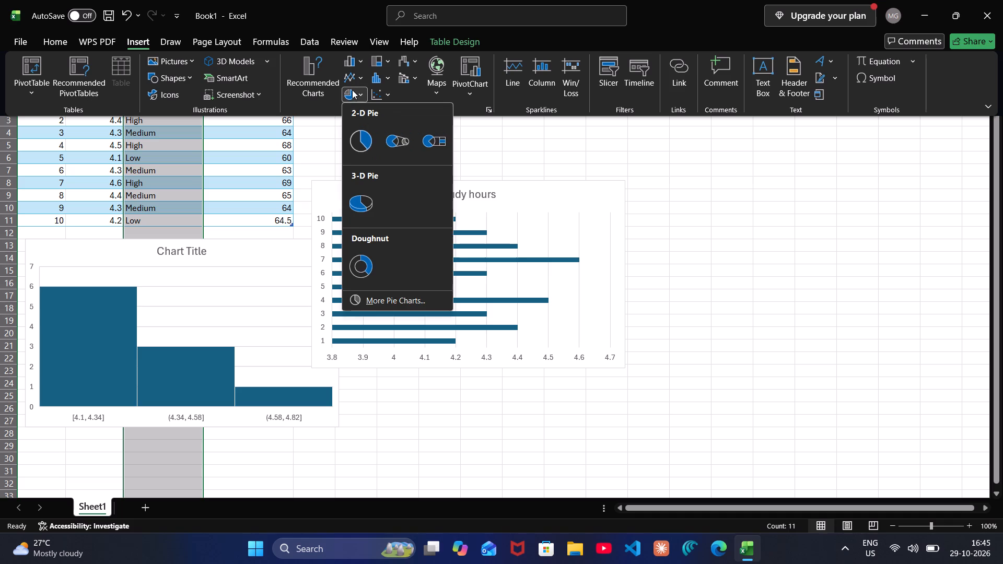
left_click(352, 90)
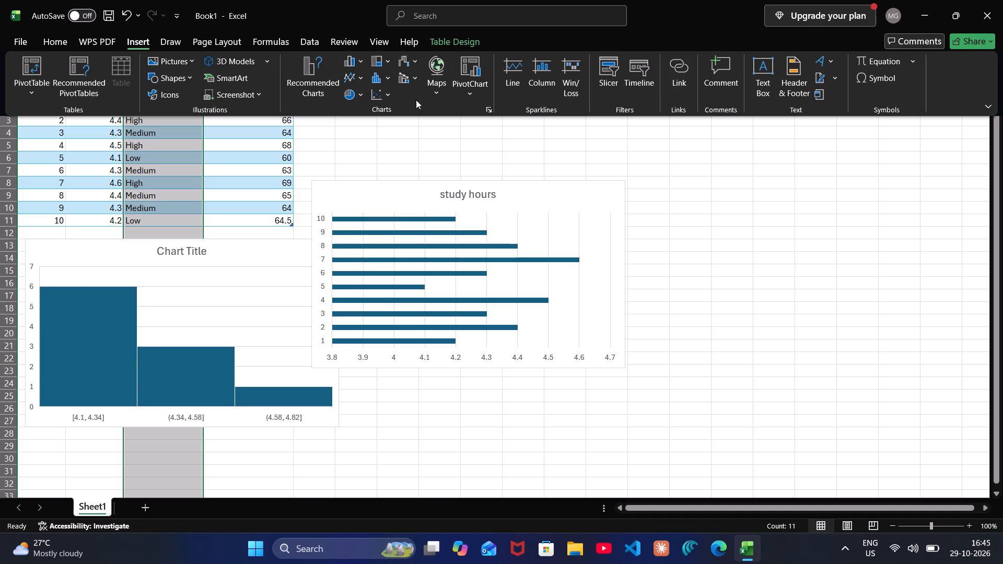
left_click(389, 79)
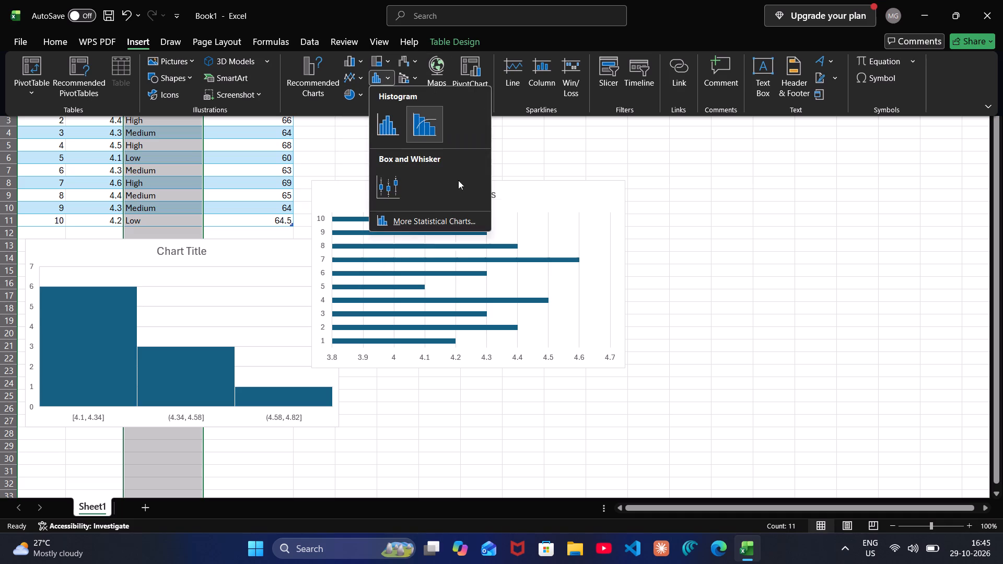
left_click(456, 218)
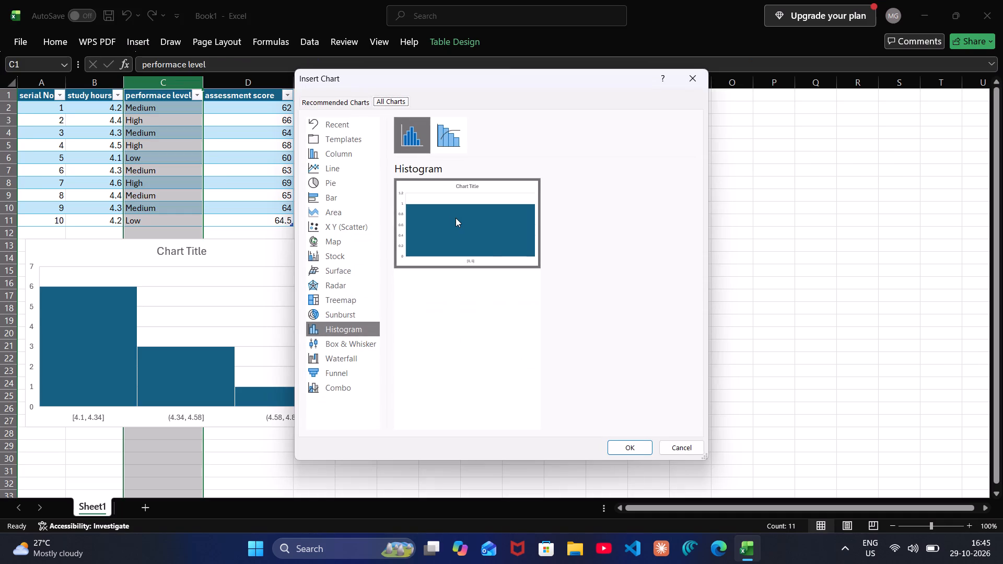
left_click(347, 176)
left_click(444, 137)
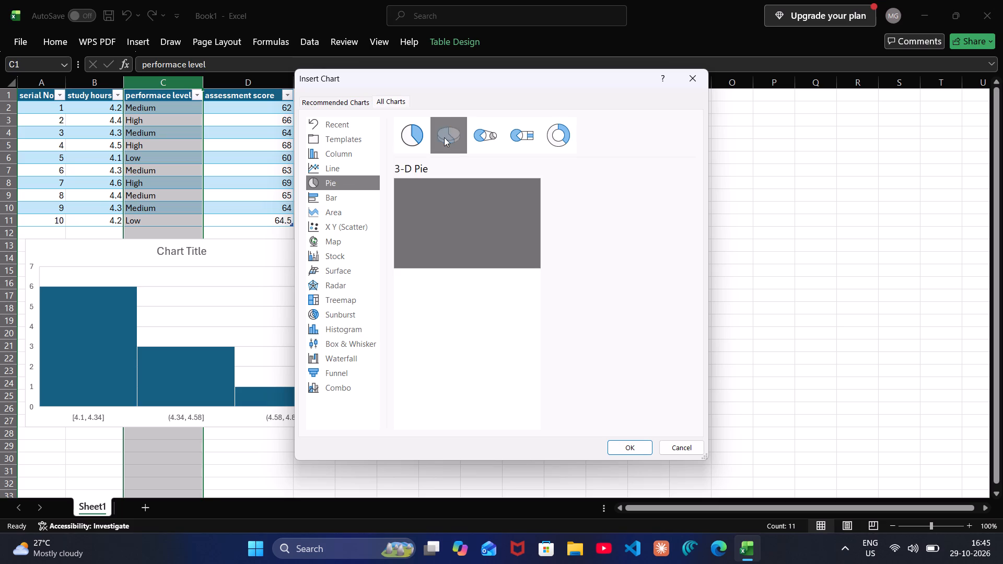
left_click(477, 138)
left_click(418, 140)
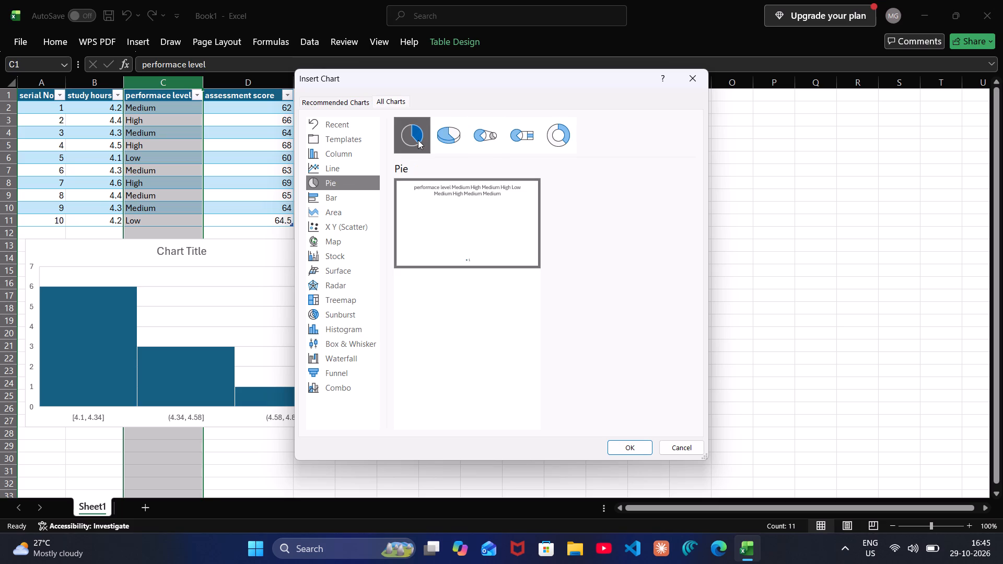
left_click(633, 454)
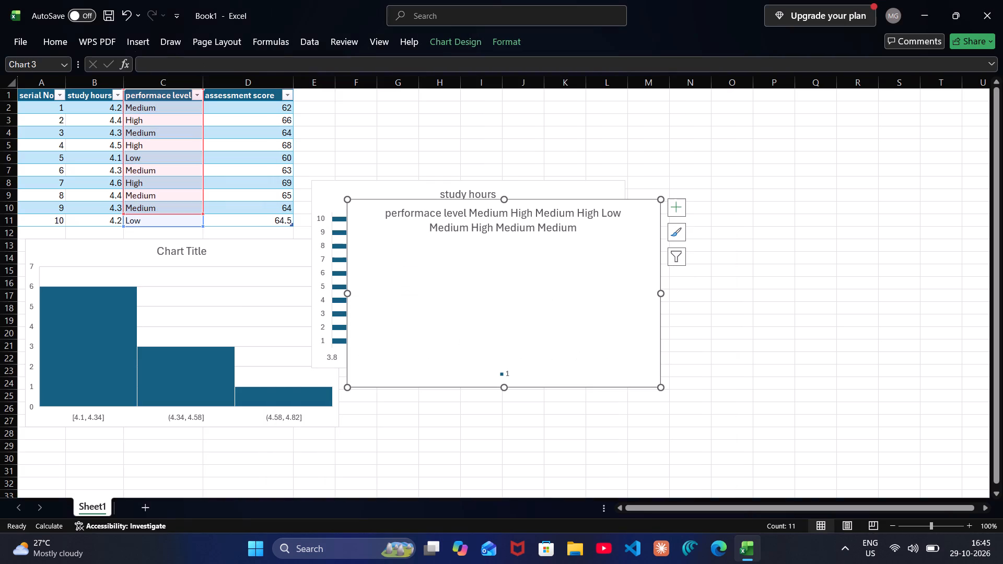
Move the performance level pie chart clear of the other charts, spanning about rows 1 to 16 from column N to U.
left_click_drag(556, 257, 614, 201)
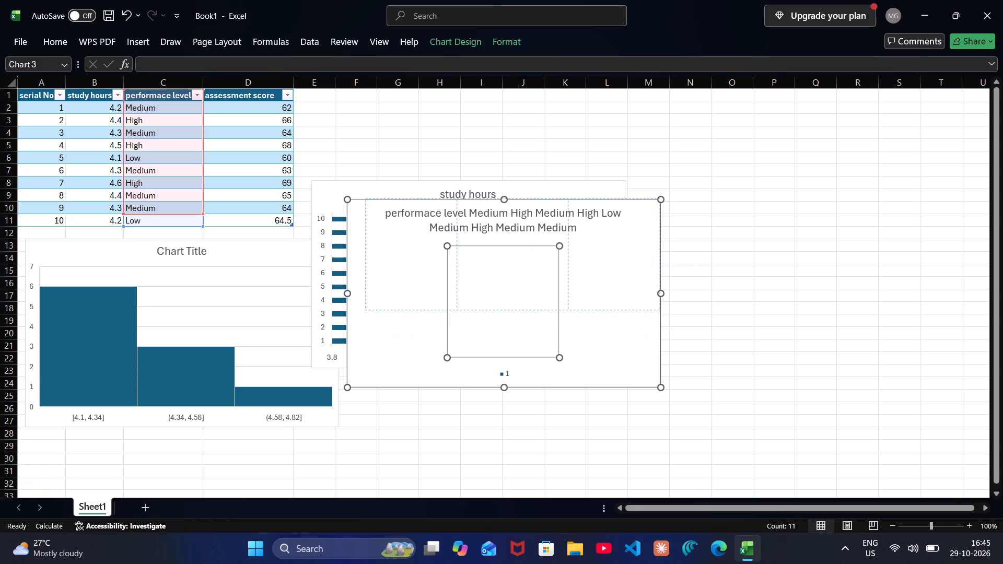
left_click_drag(614, 201, 629, 209)
left_click_drag(629, 209, 687, 193)
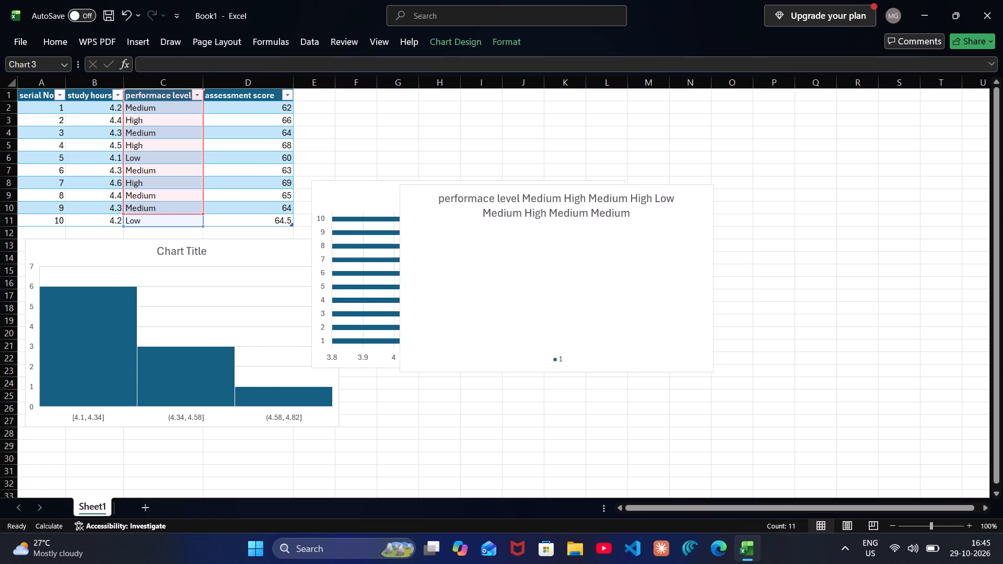
left_click_drag(687, 193, 802, 207)
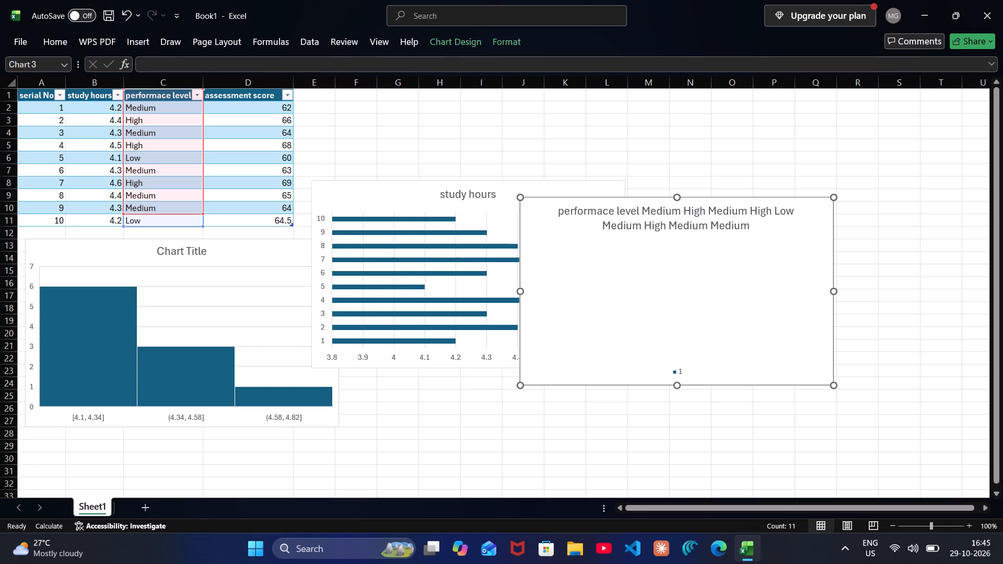
left_click_drag(815, 205, 920, 68)
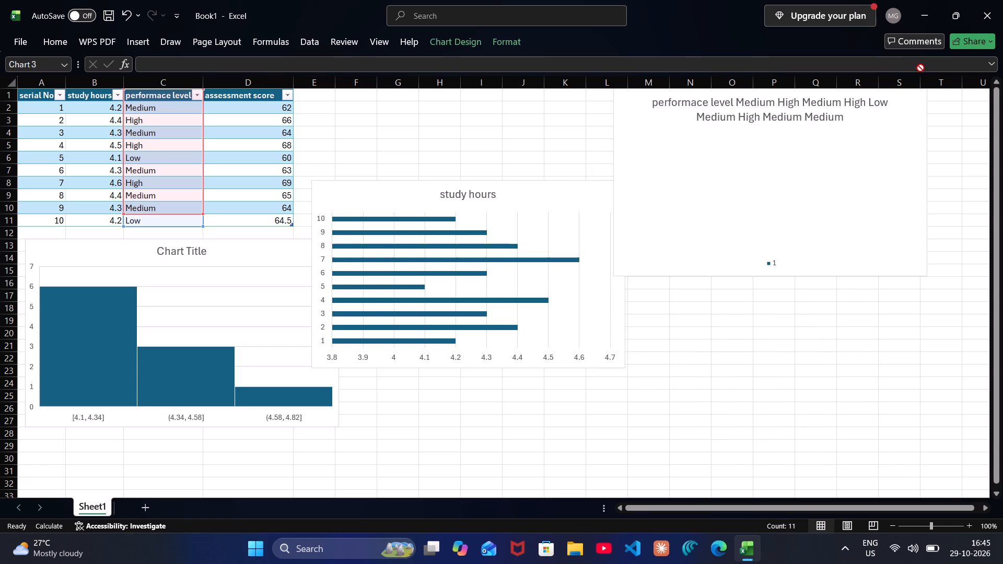
left_click_drag(920, 68, 920, 68)
left_click_drag(806, 211, 883, 167)
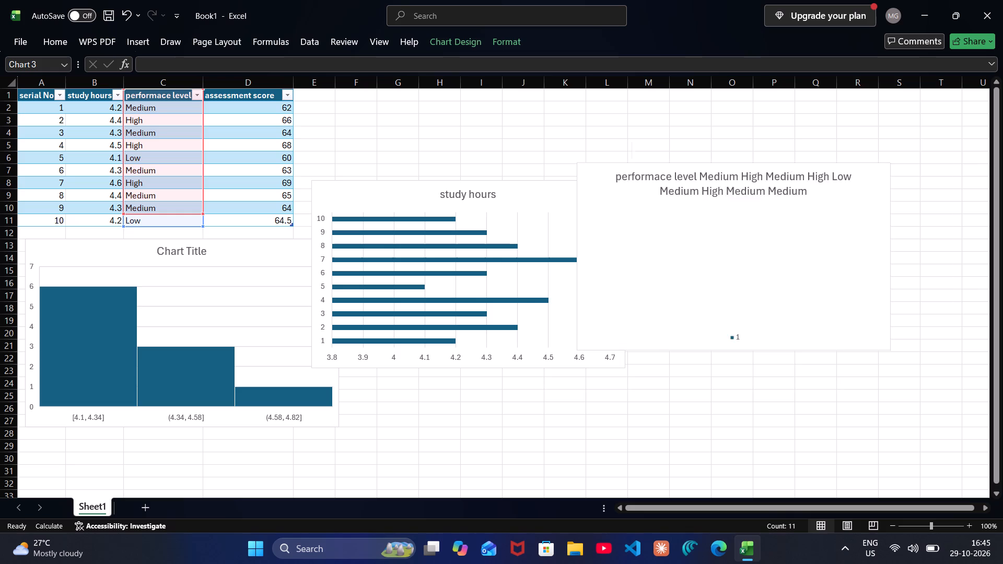
left_click_drag(883, 167, 952, 110)
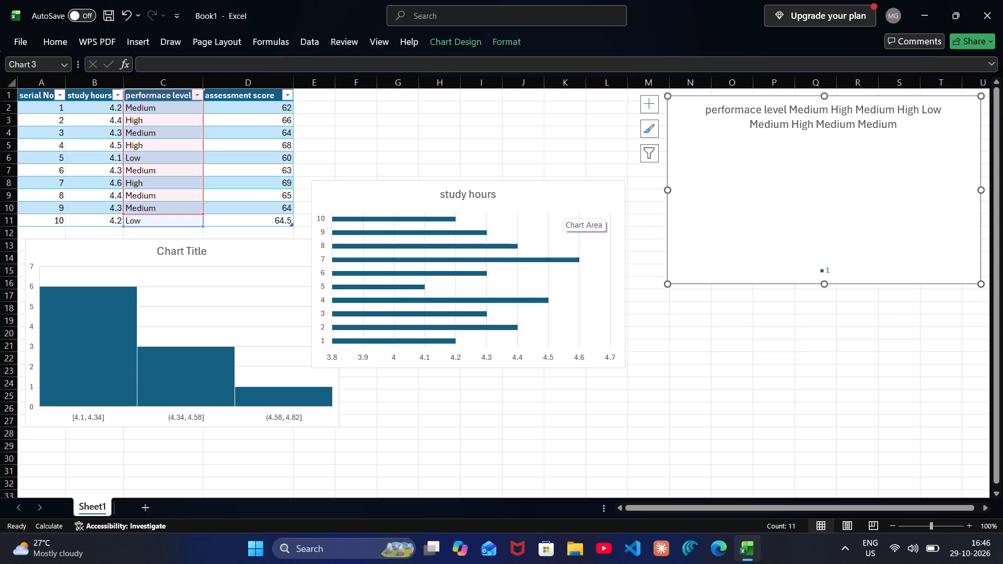
Remove the study hours bar chart from the sheet.
left_click(522, 217)
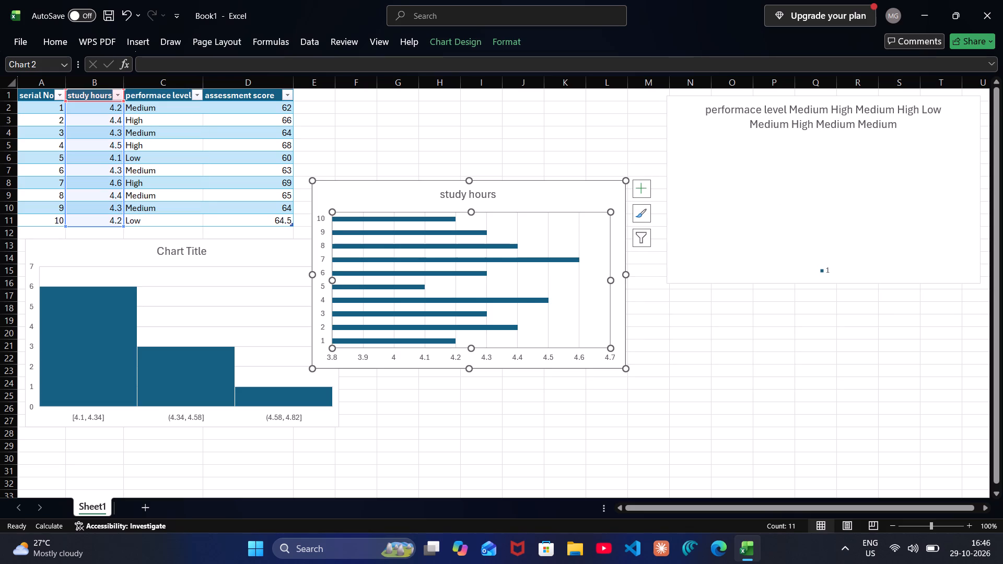
left_click(639, 216)
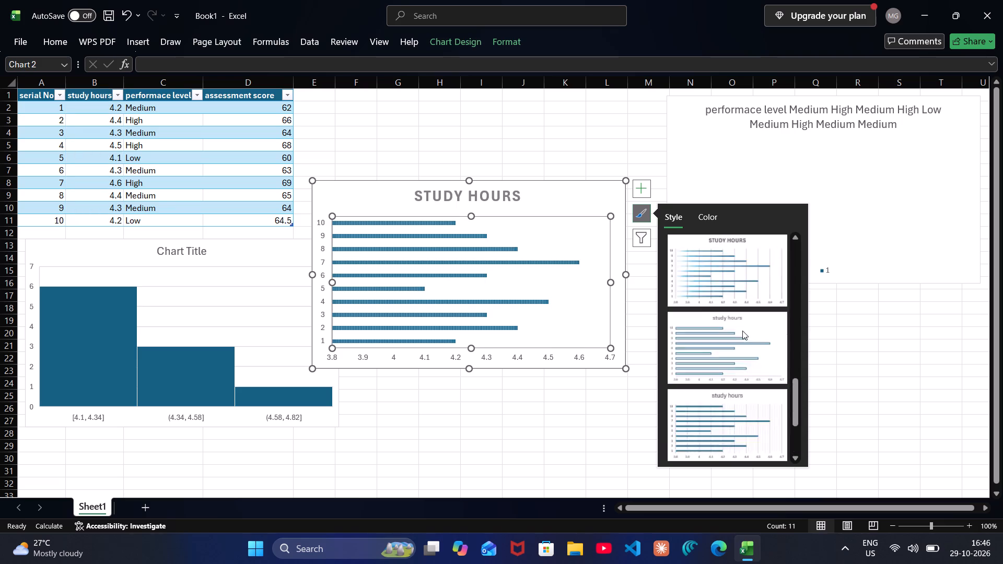
right_click(549, 198)
left_click(589, 150)
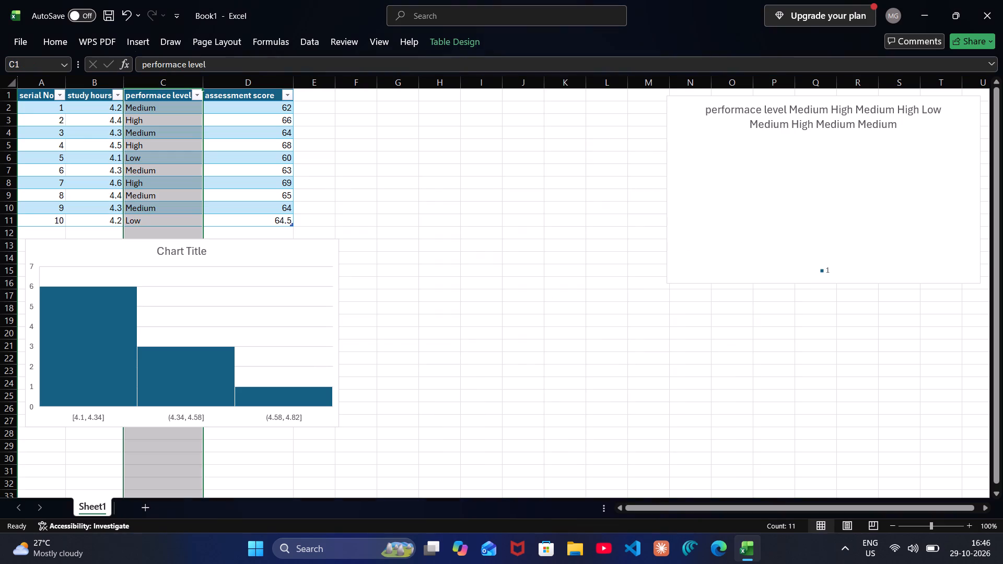
Insert a clustered column chart of the study hours column (column B), with one column per record in a single series.
left_click(109, 81)
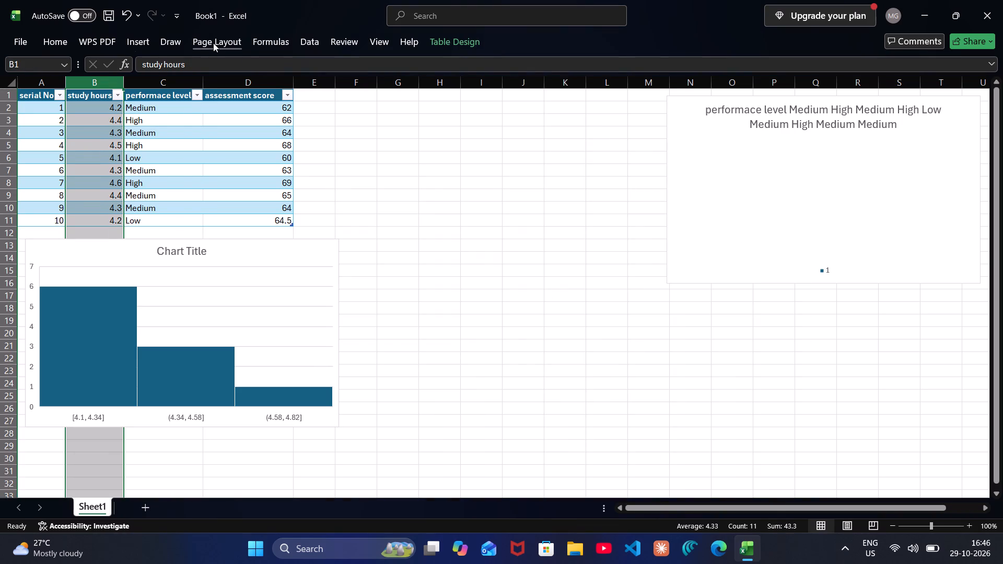
left_click(142, 41)
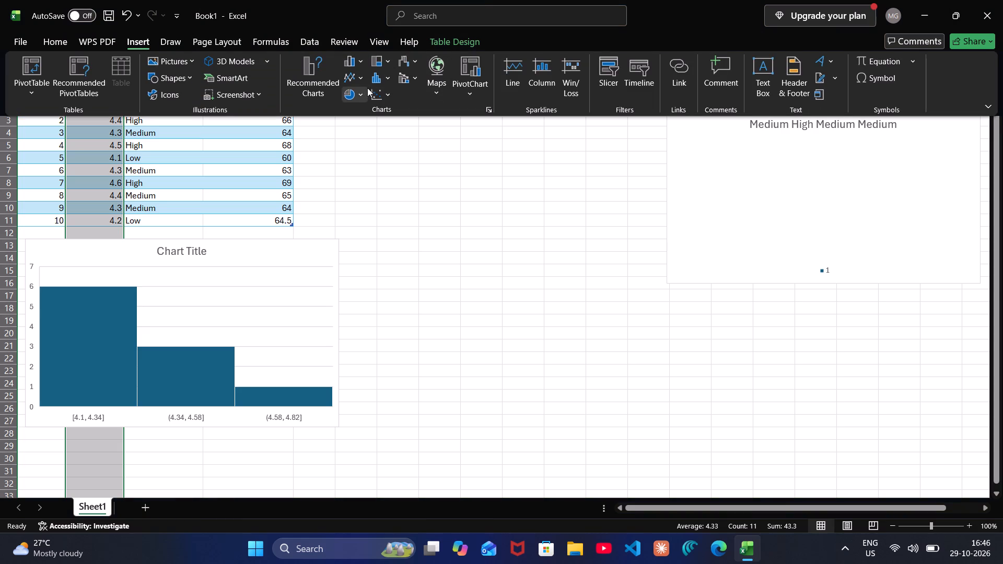
left_click(384, 79)
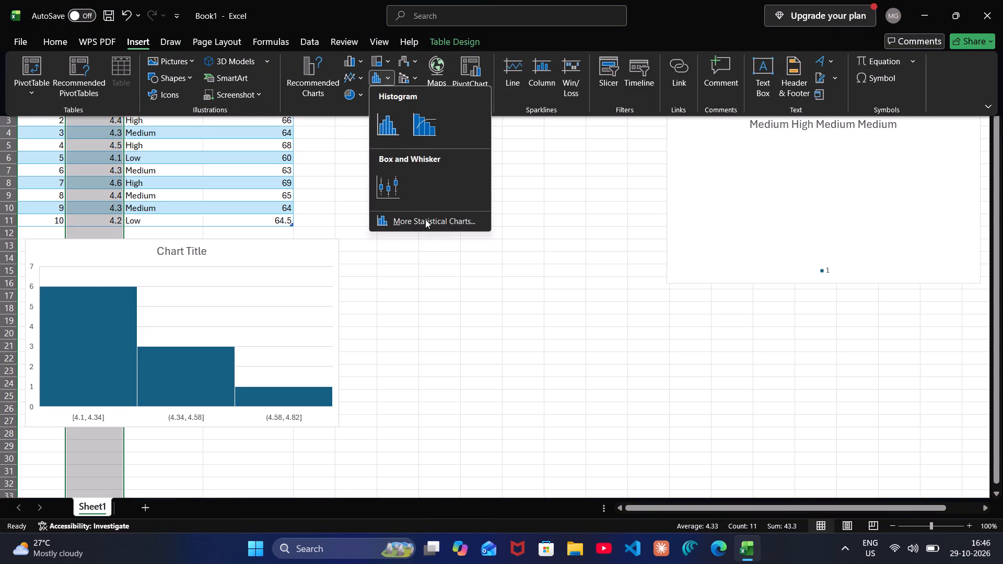
left_click(426, 219)
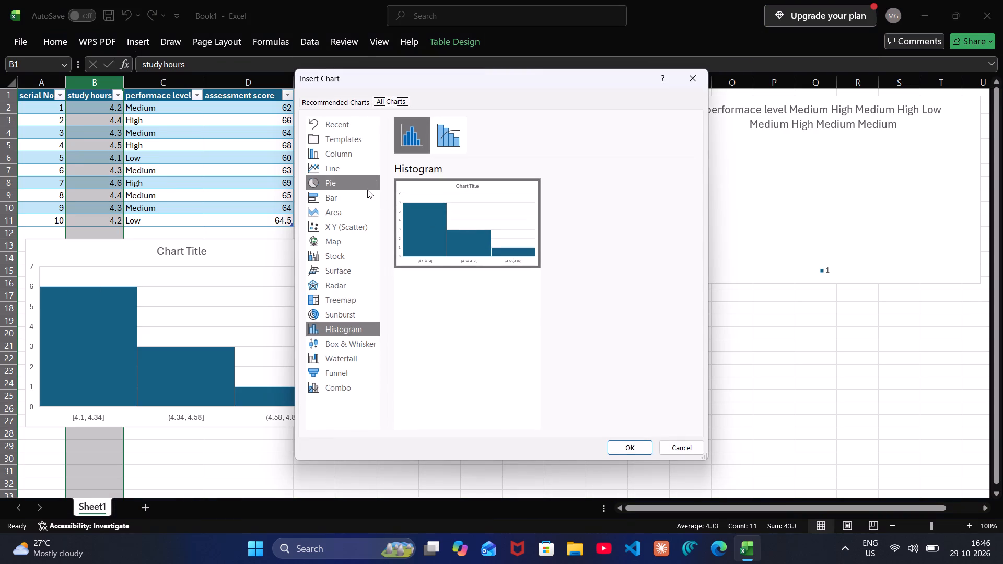
left_click(365, 194)
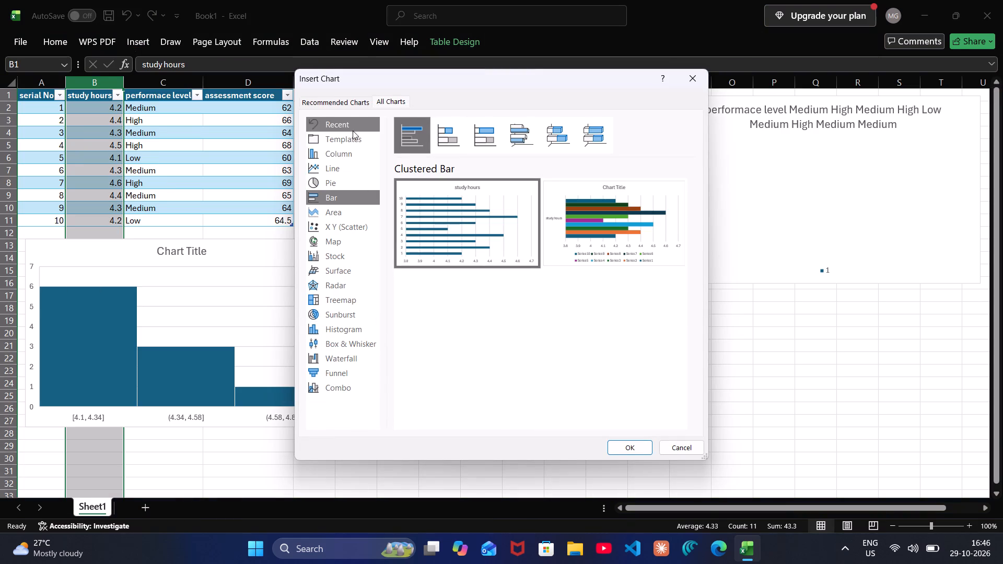
left_click(349, 160)
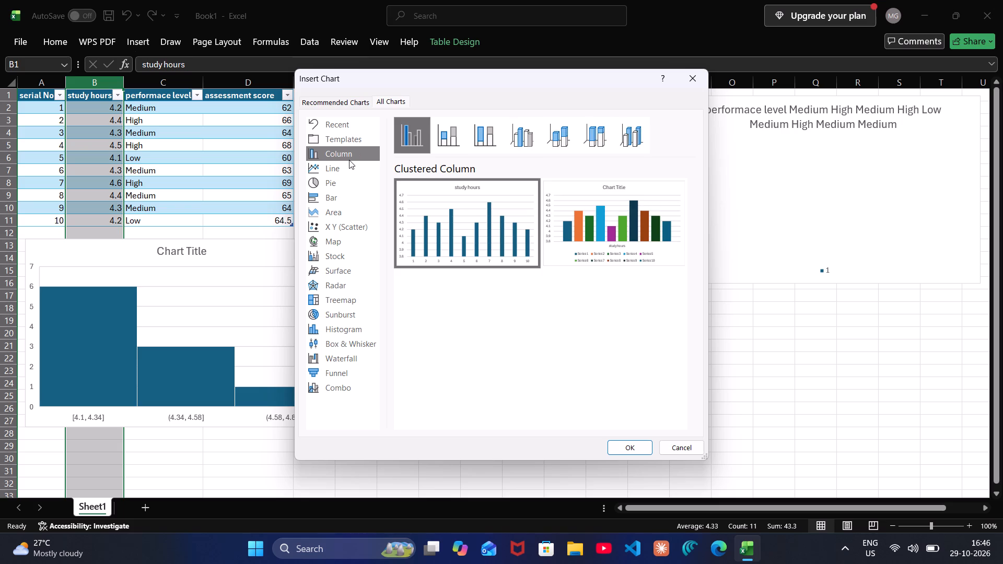
left_click(453, 204)
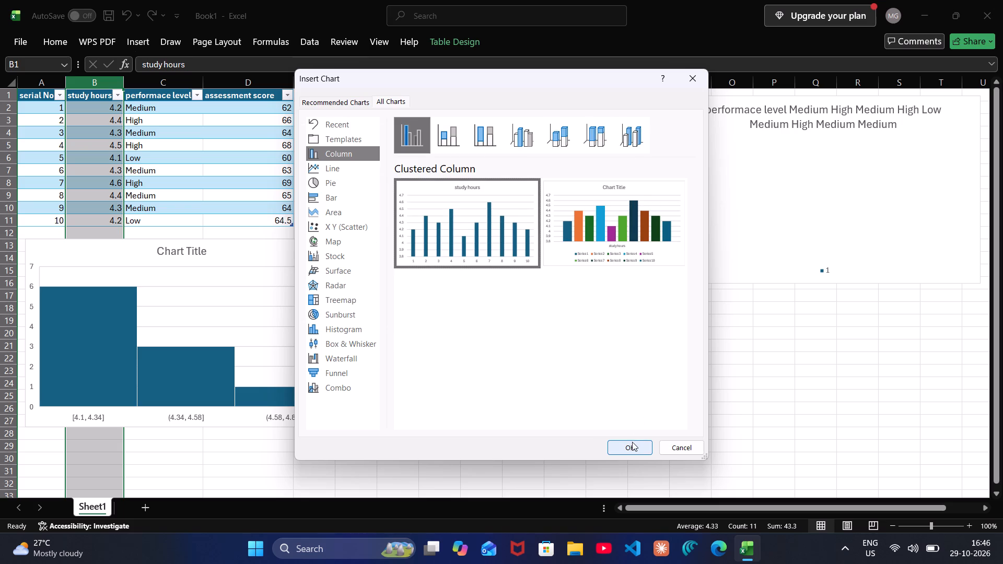
left_click(632, 443)
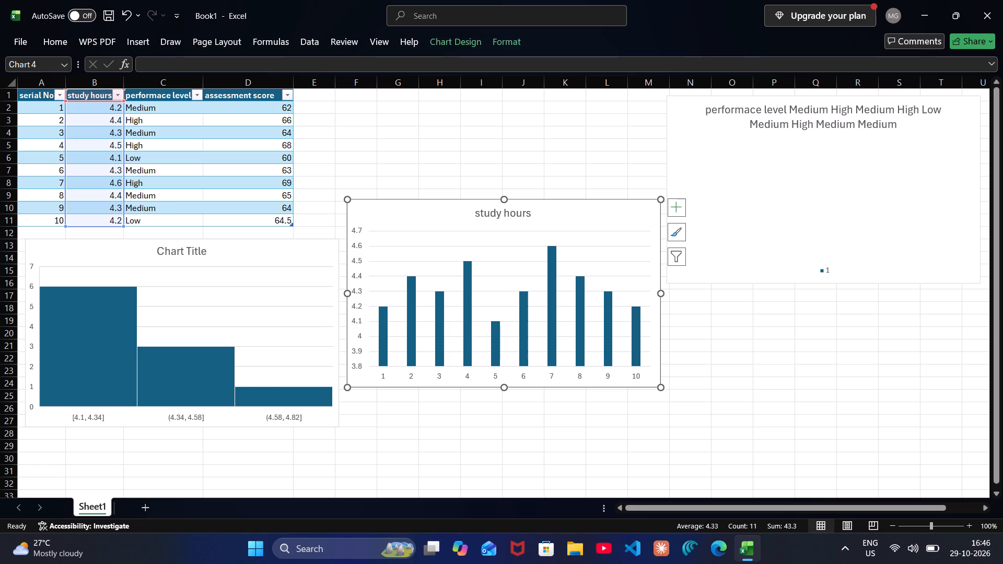
Move the study hours column chart up beside the table, with its upper corner at about cell F4.
left_click_drag(621, 206, 612, 137)
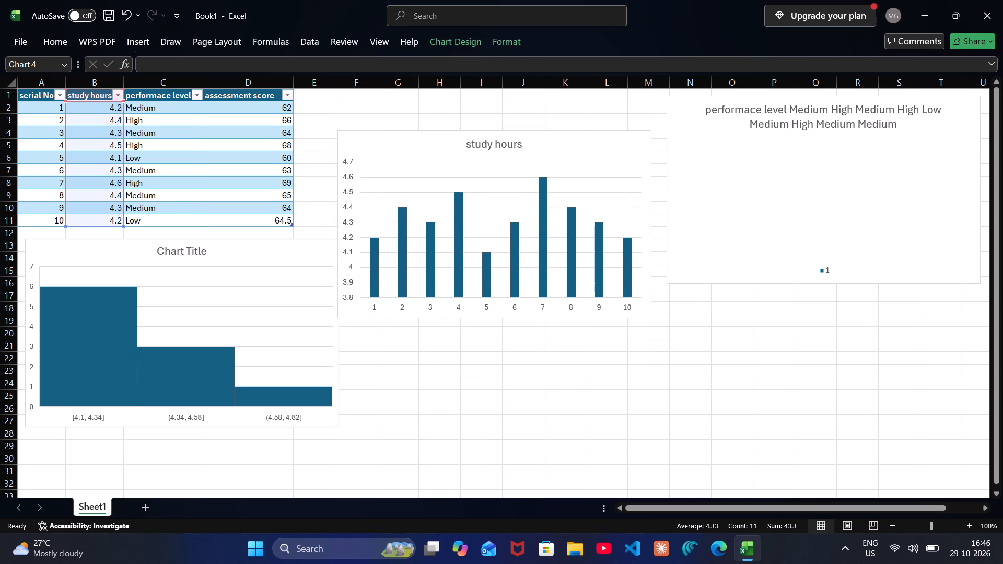
Recolor the histogram green using the fourth Colorful palette.
left_click(187, 318)
left_click(352, 272)
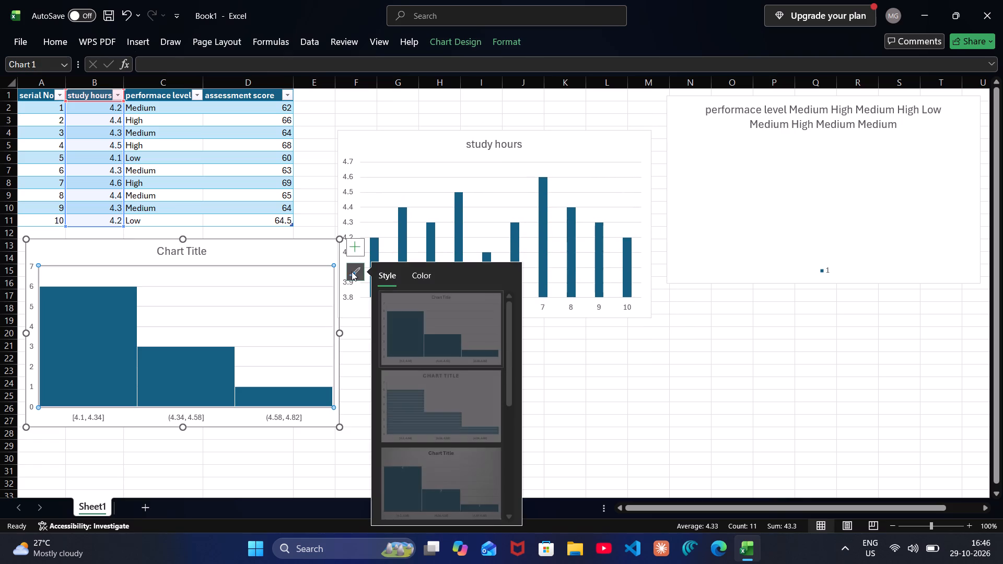
left_click(422, 278)
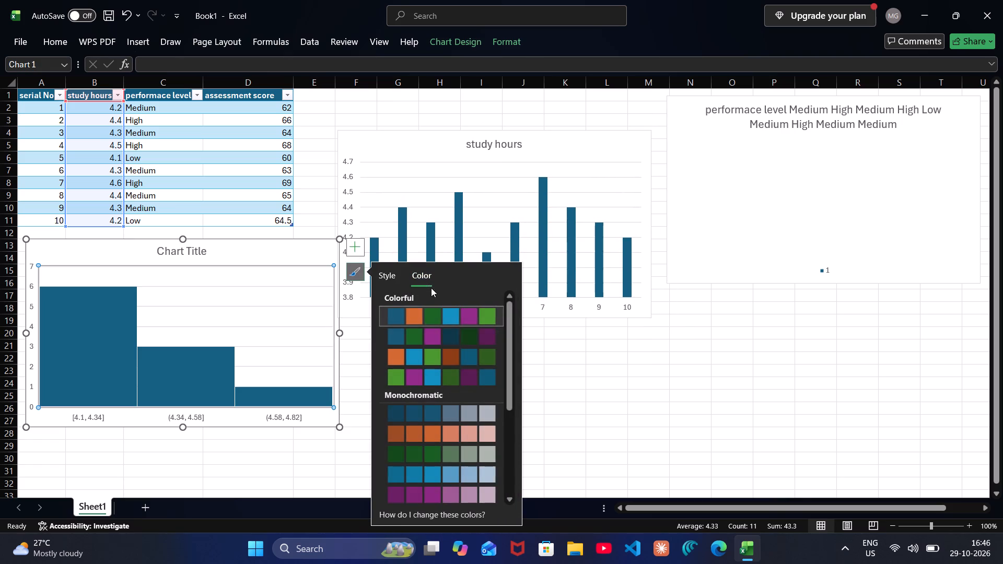
left_click(419, 360)
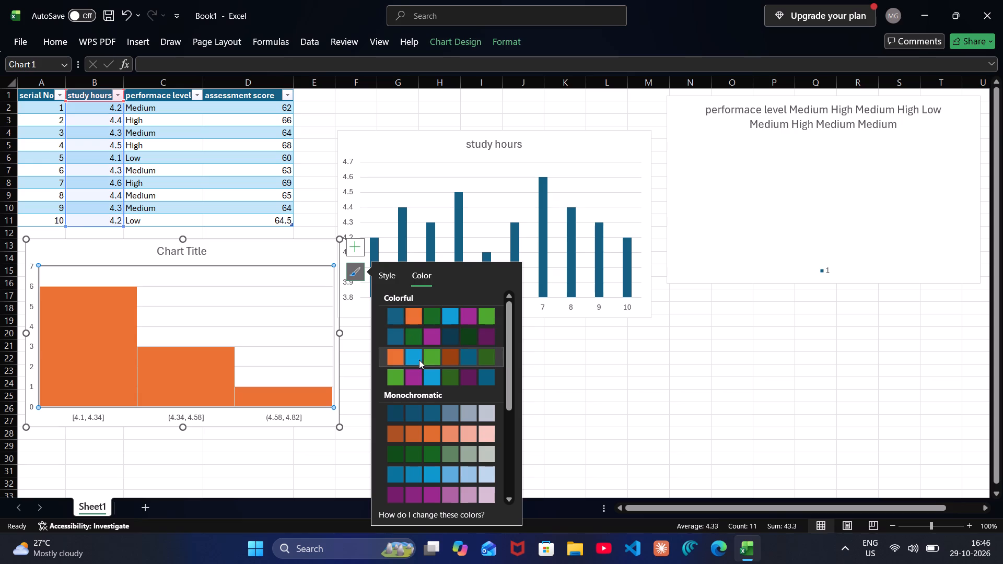
left_click(400, 354)
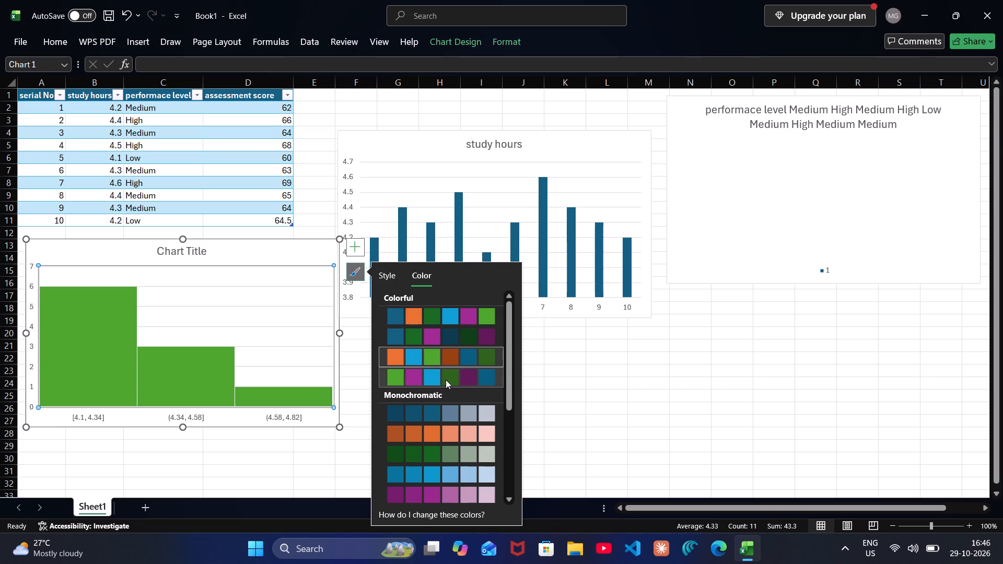
left_click(446, 380)
left_click(591, 375)
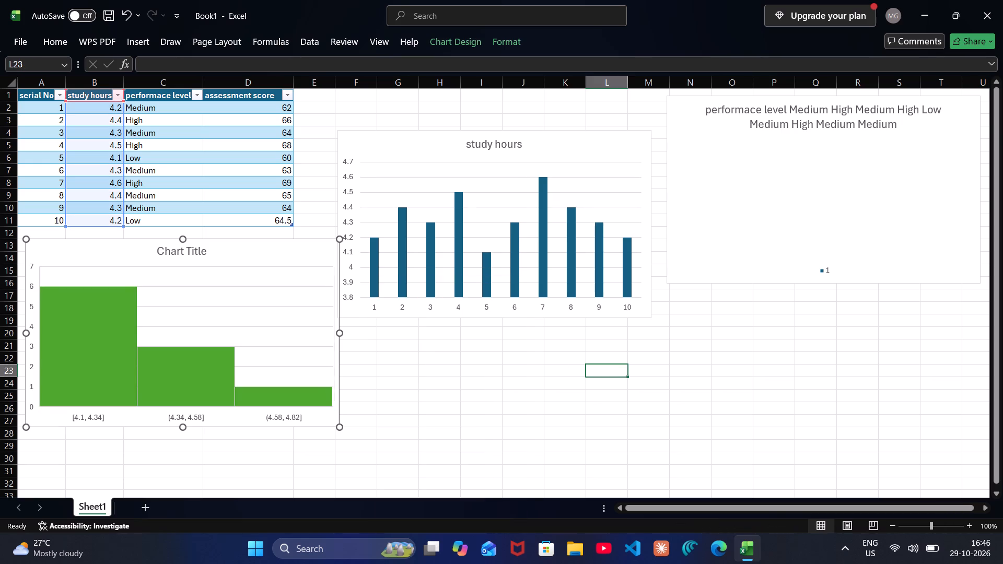
Recolor the study hours column chart orange using the third Colorful palette.
left_click(530, 230)
left_click(662, 171)
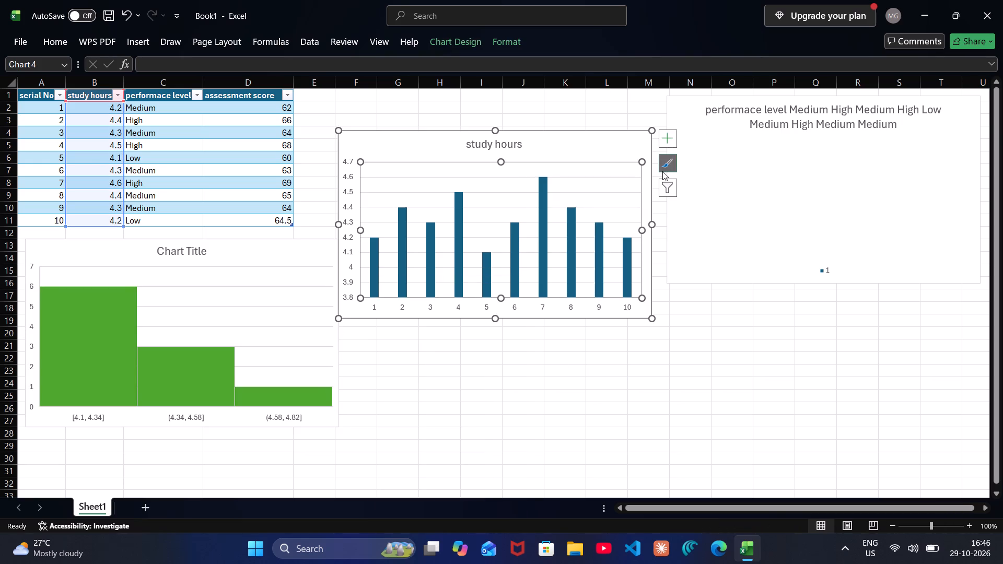
left_click(744, 161)
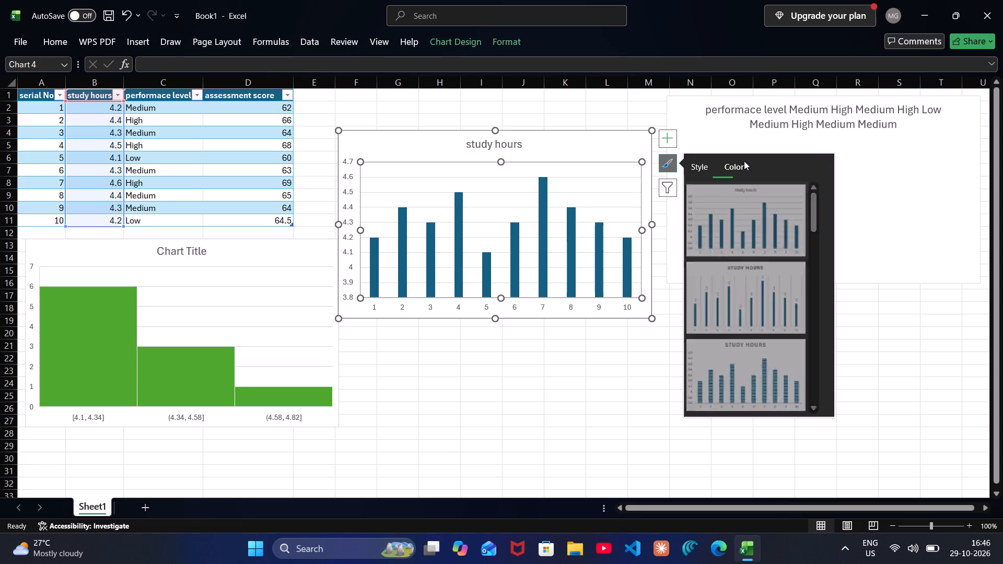
left_click(713, 245)
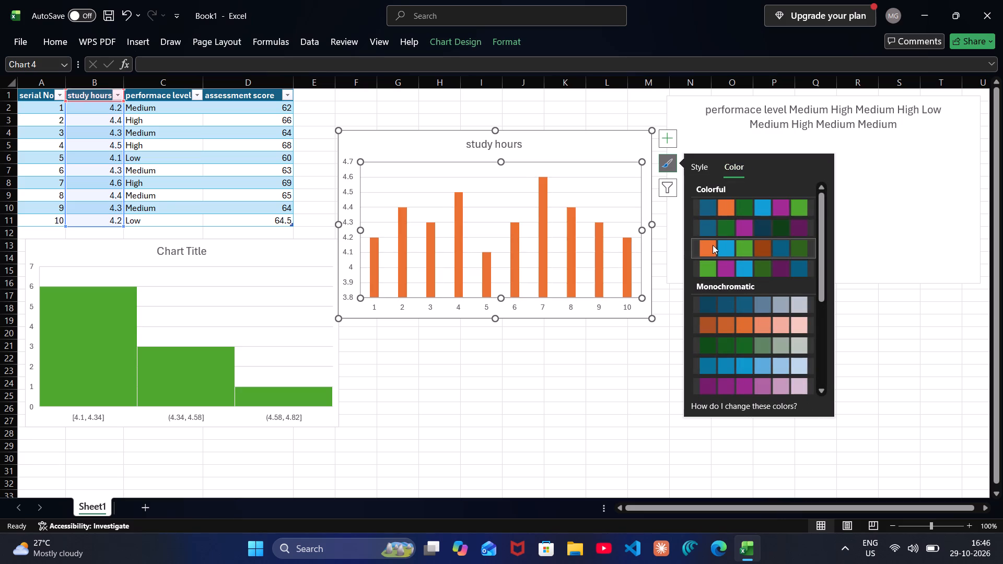
Recolor the study hours column chart purple using the fifth Monochromatic palette.
left_click(765, 380)
left_click(557, 310)
left_click(592, 352)
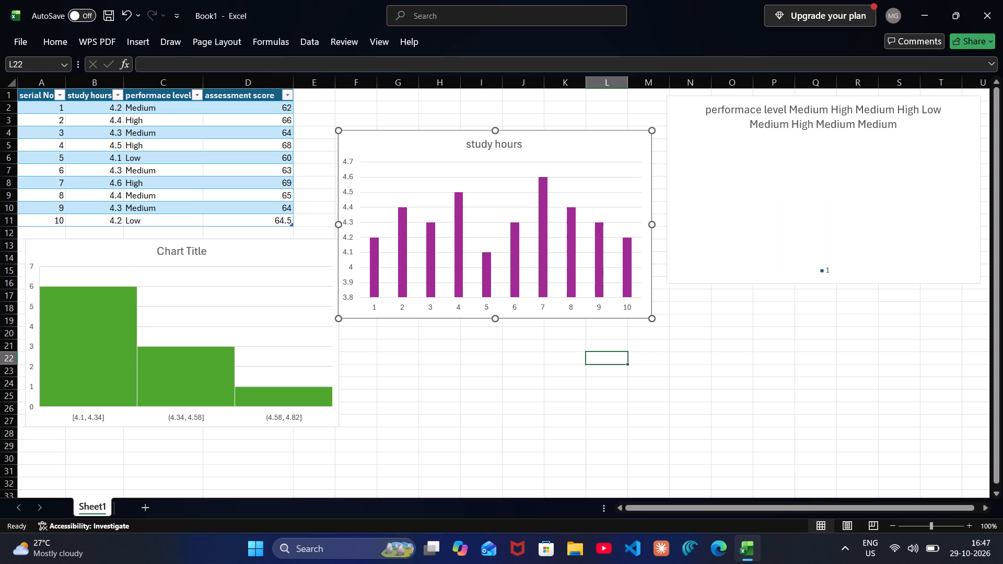
Insert a box and whisker chart of the study hours column (column B).
left_click(107, 86)
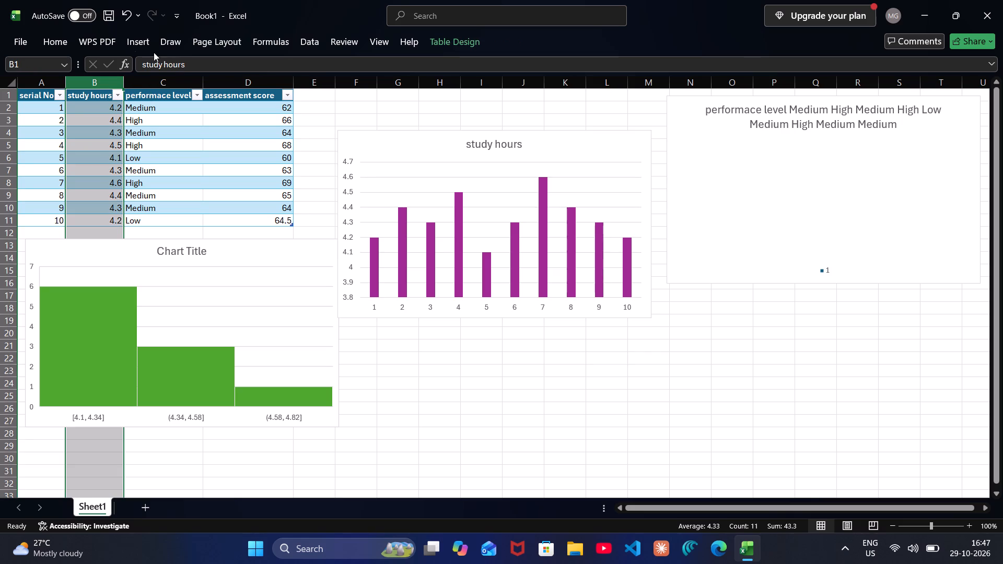
left_click(143, 45)
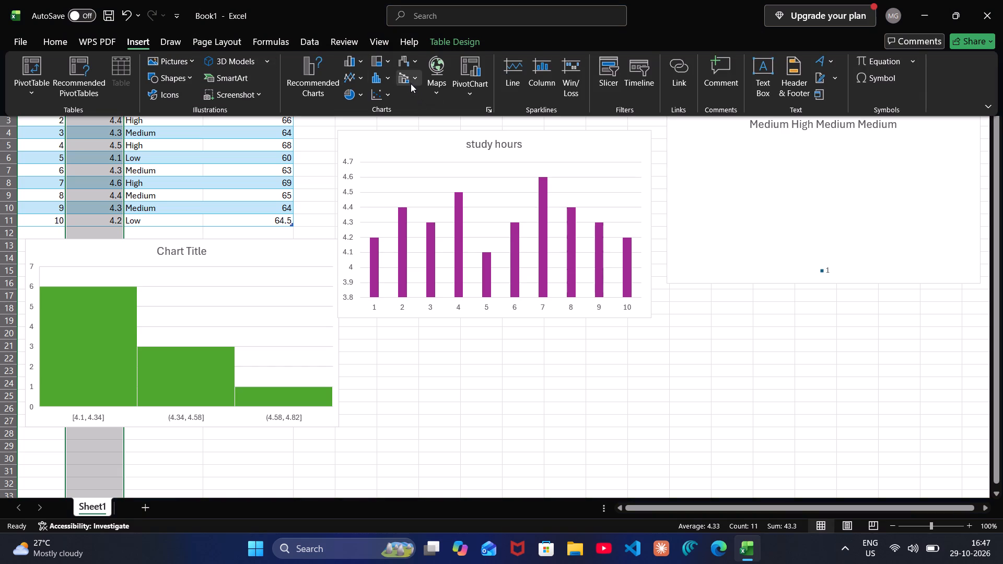
left_click(409, 81)
left_click(384, 76)
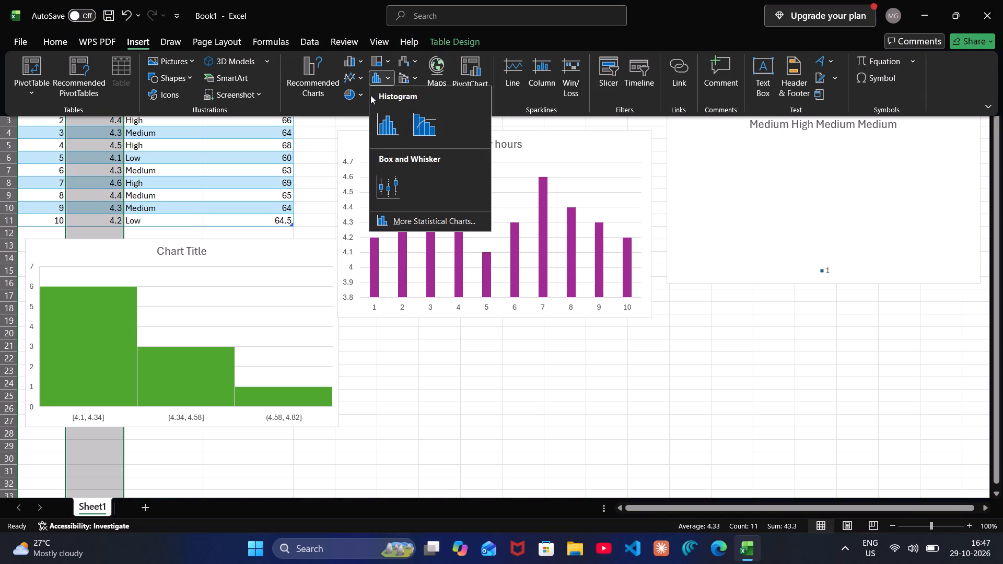
left_click(391, 182)
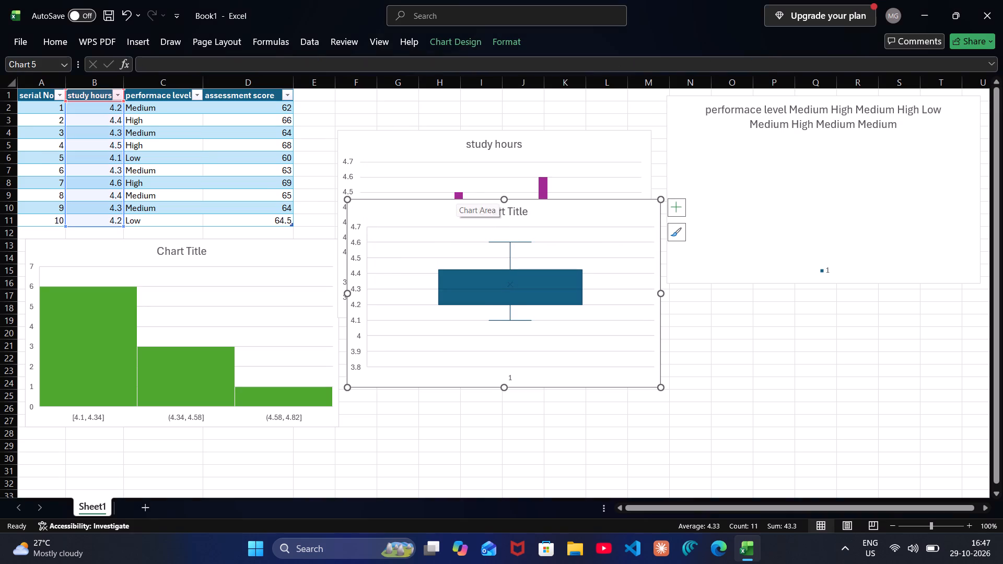
Stack the two study hours charts beside the table, the column chart from about cell F1 and the box and whisker chart beneath from about F16.
left_click_drag(556, 209, 563, 329)
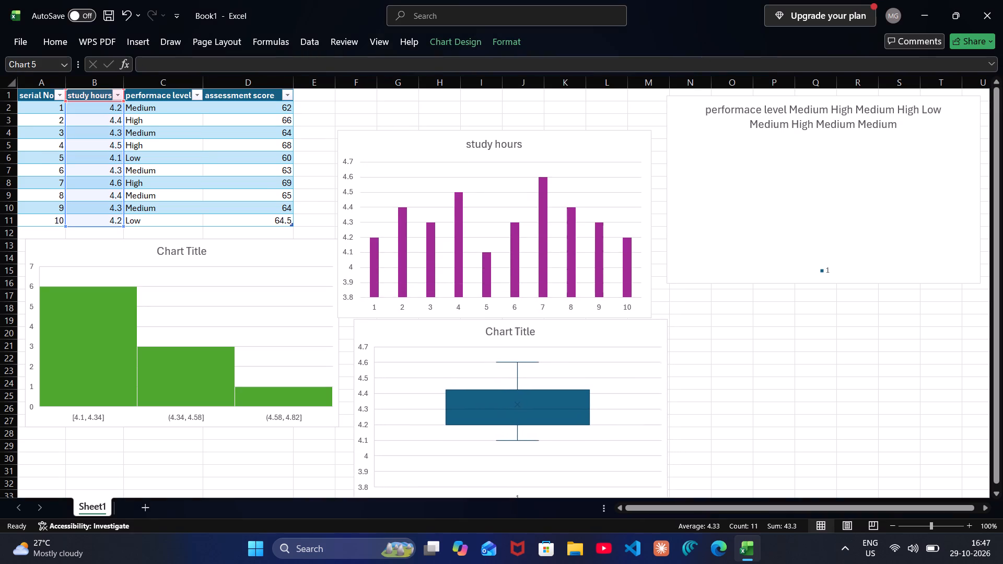
left_click_drag(563, 329, 562, 341)
left_click_drag(600, 144, 599, 106)
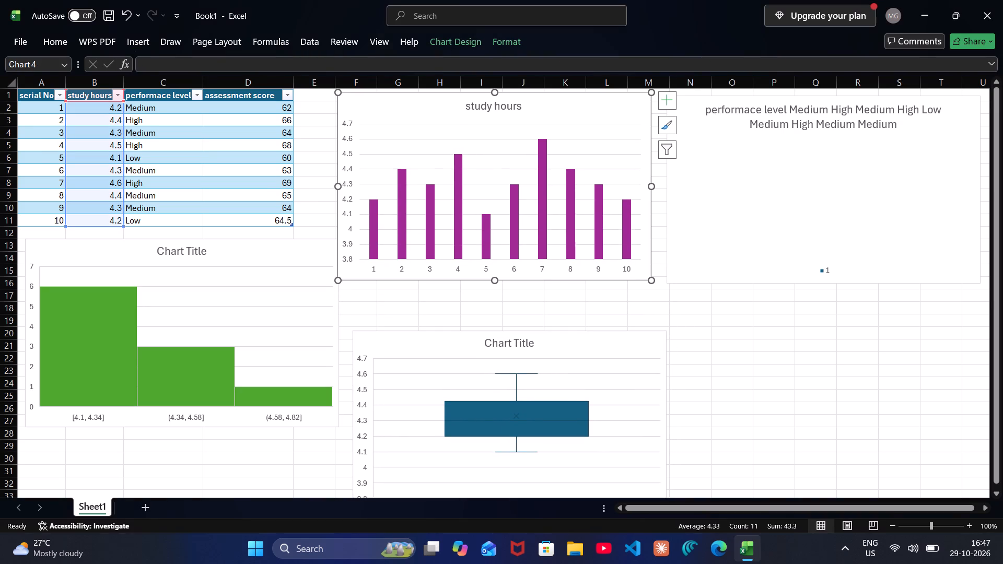
left_click_drag(605, 338, 613, 292)
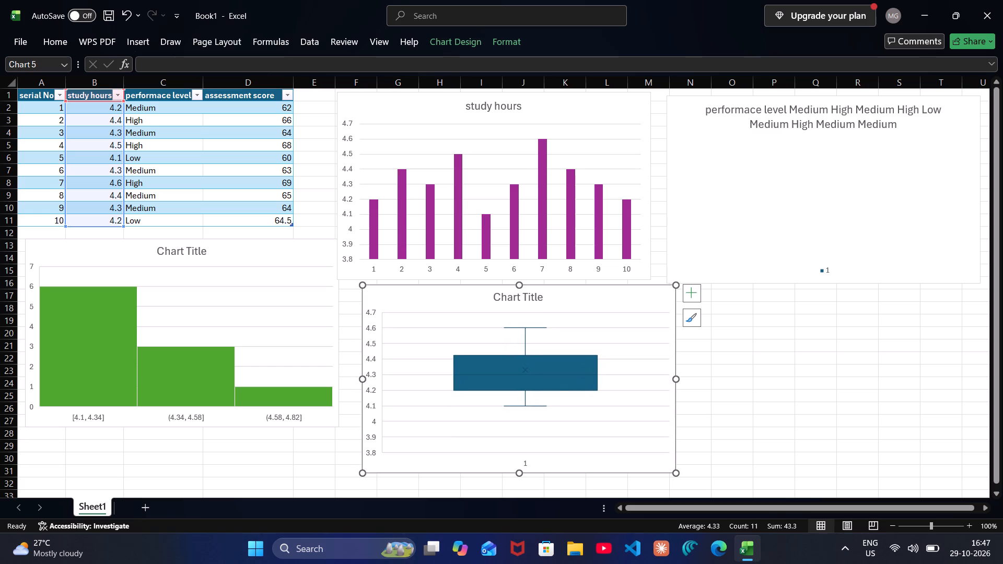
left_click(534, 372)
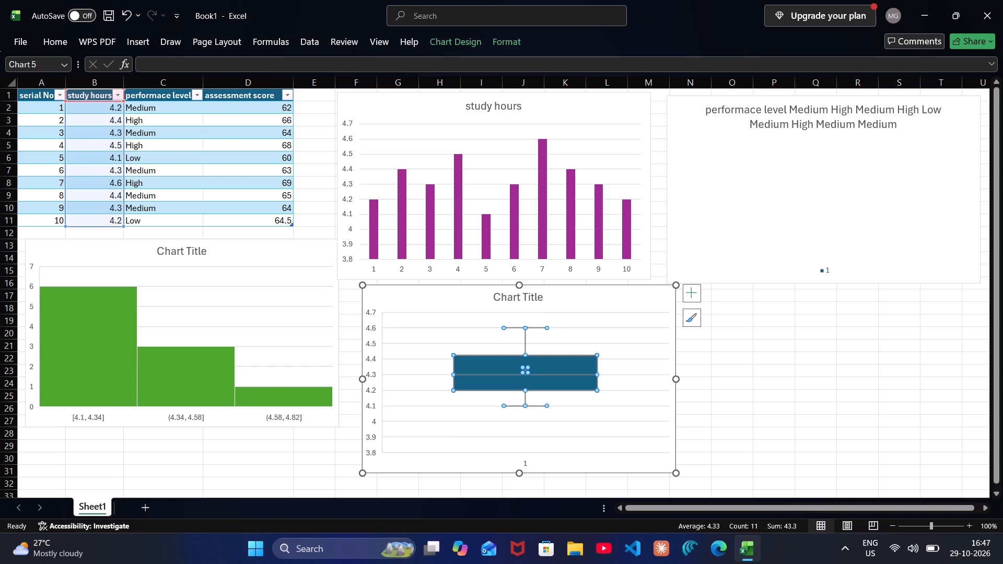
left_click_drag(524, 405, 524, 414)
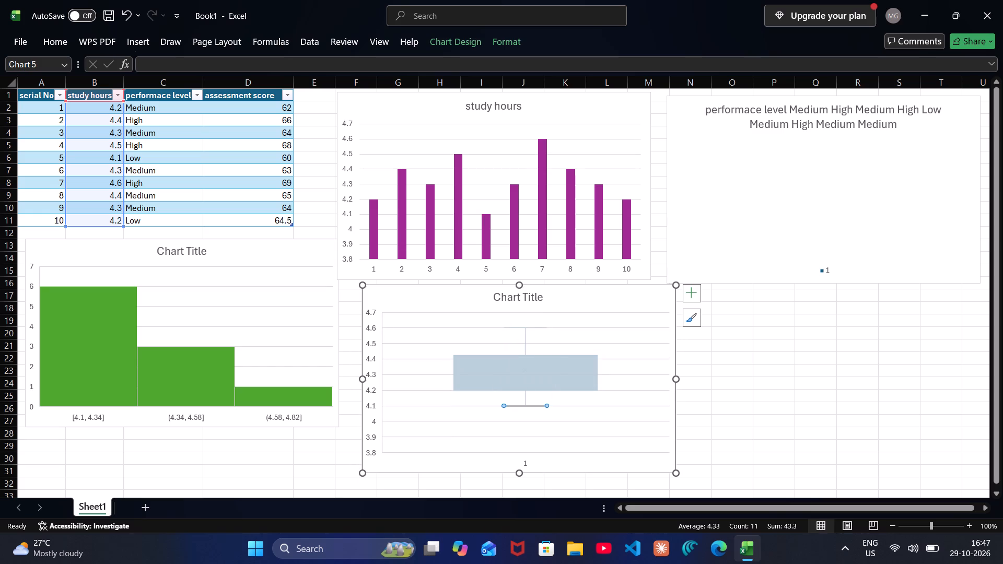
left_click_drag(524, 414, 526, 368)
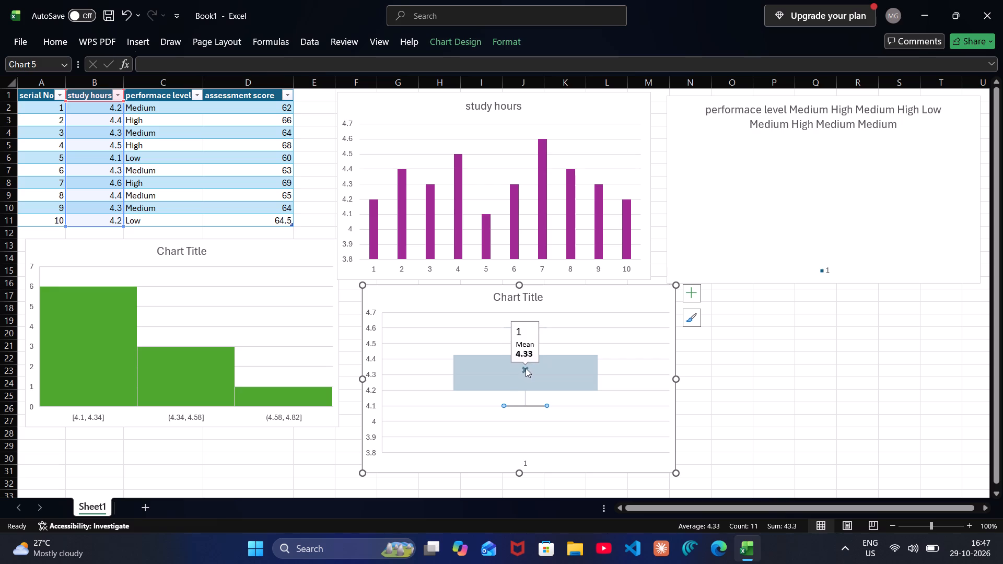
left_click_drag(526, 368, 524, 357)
Recolor the box and whisker chart orange using the third Colorful palette.
left_click(524, 357)
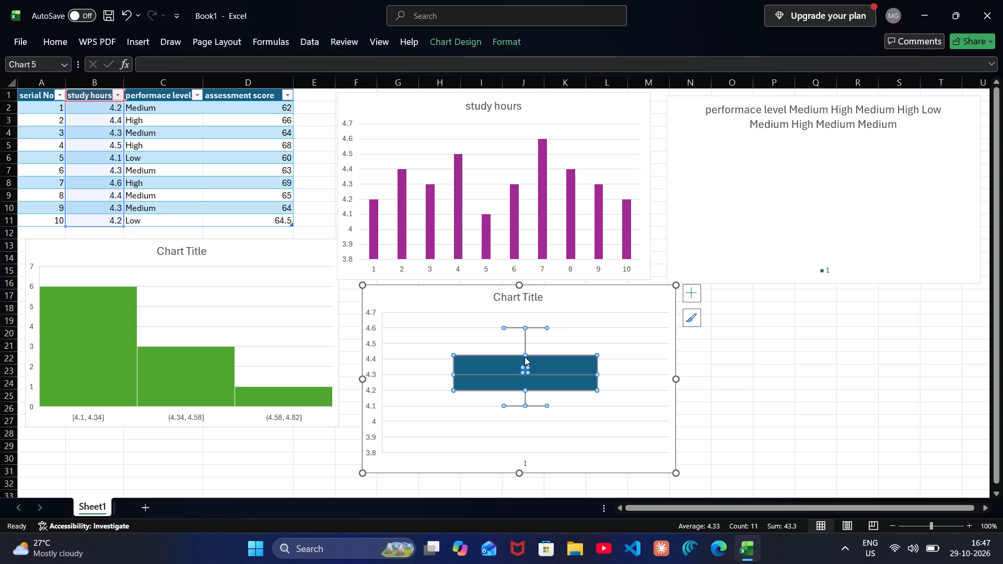
left_click(692, 323)
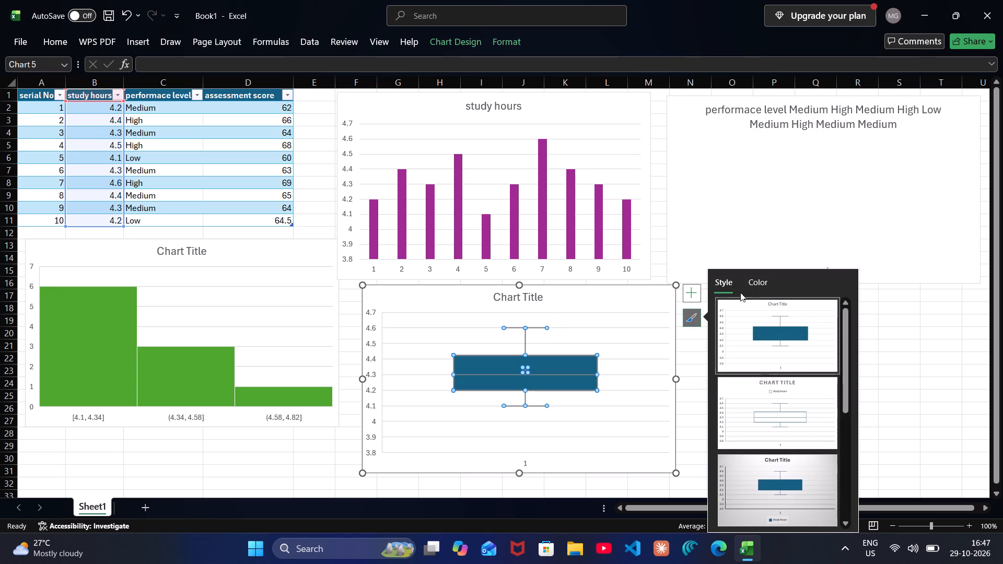
left_click(752, 281)
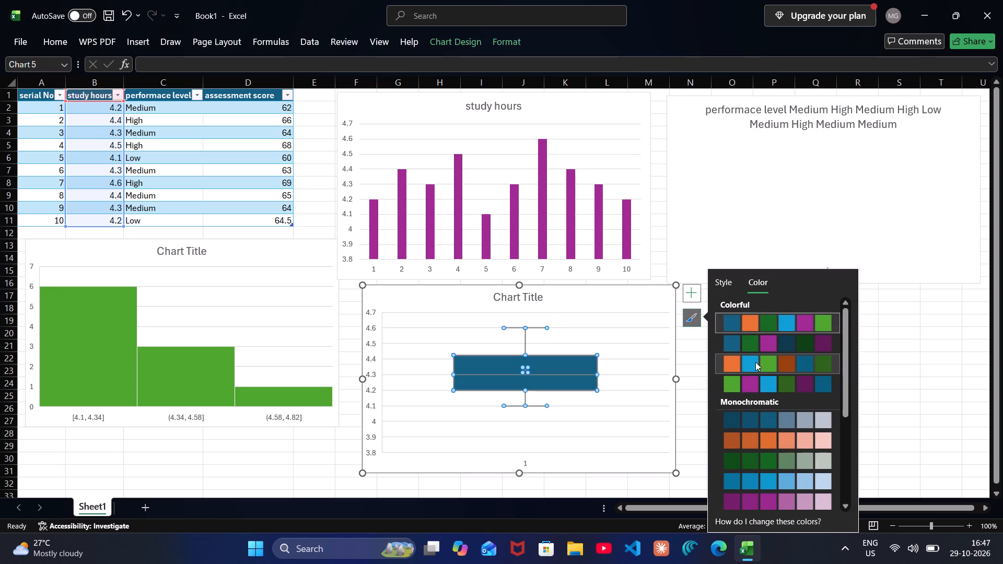
left_click(753, 363)
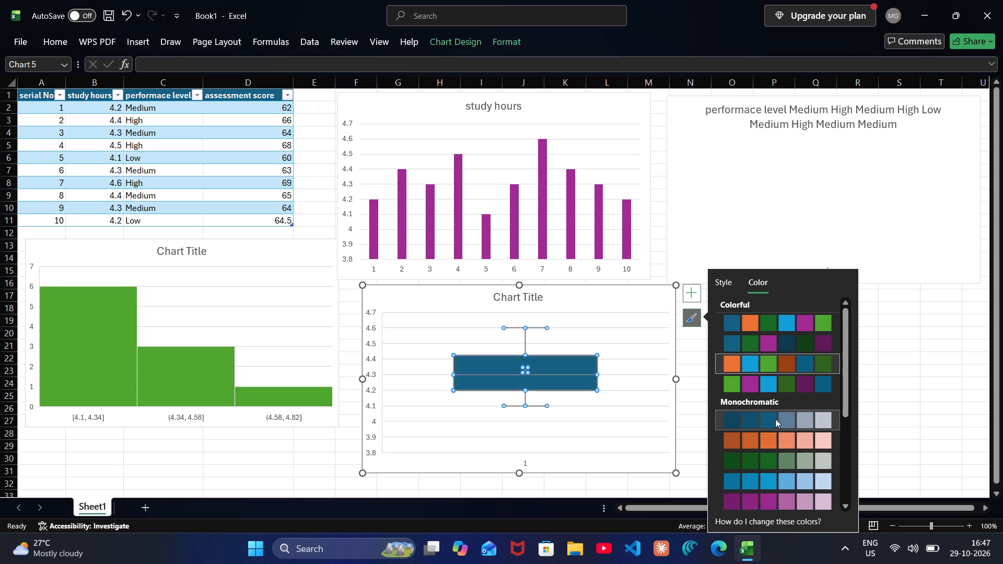
scroll(794, 445, "down", 2)
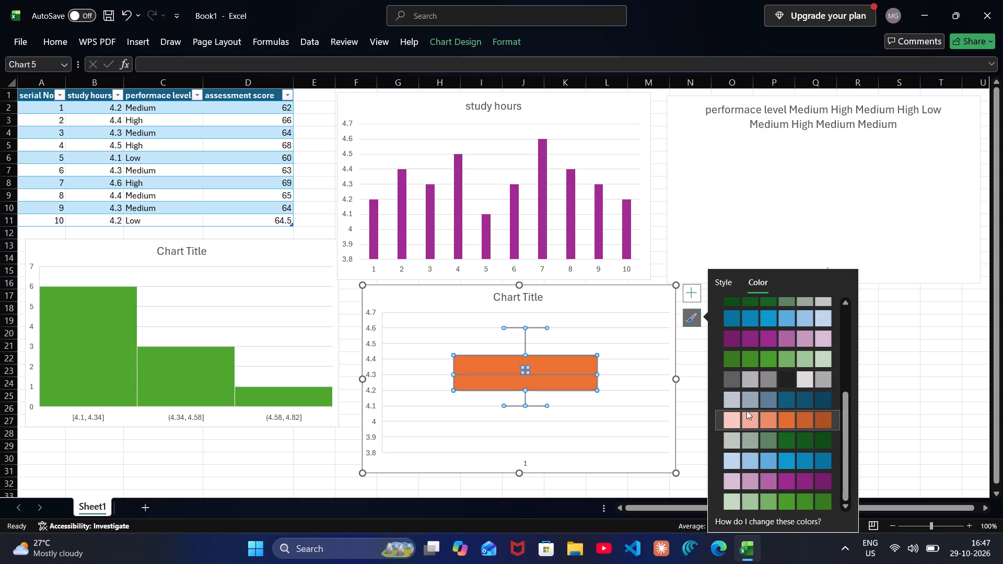
left_click(750, 461)
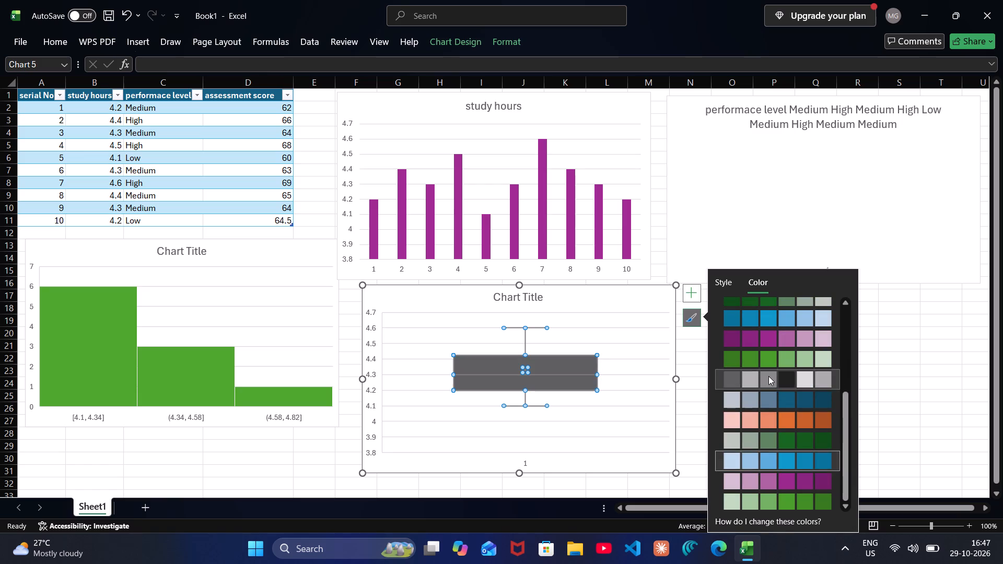
scroll(768, 376, "up", 1)
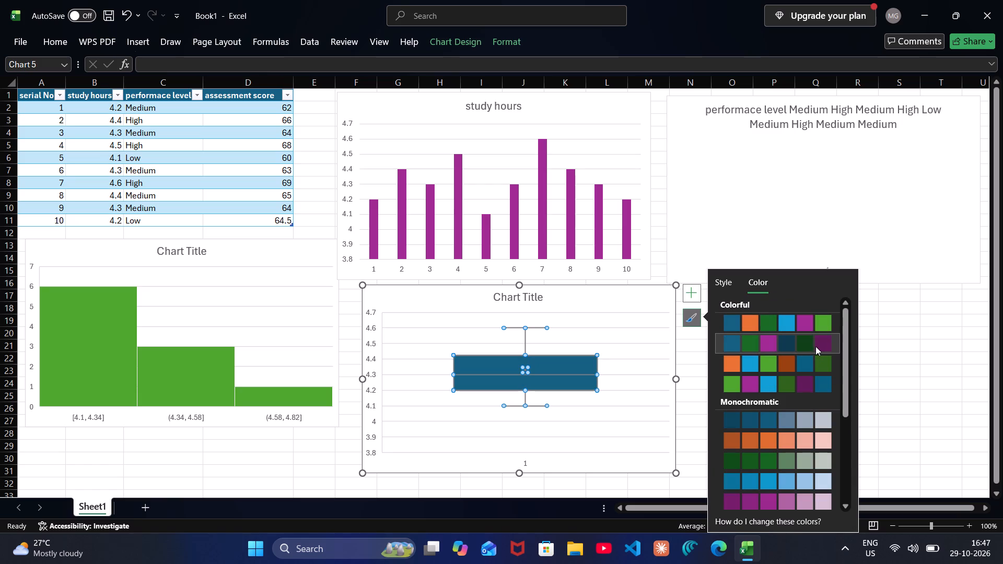
left_click(821, 345)
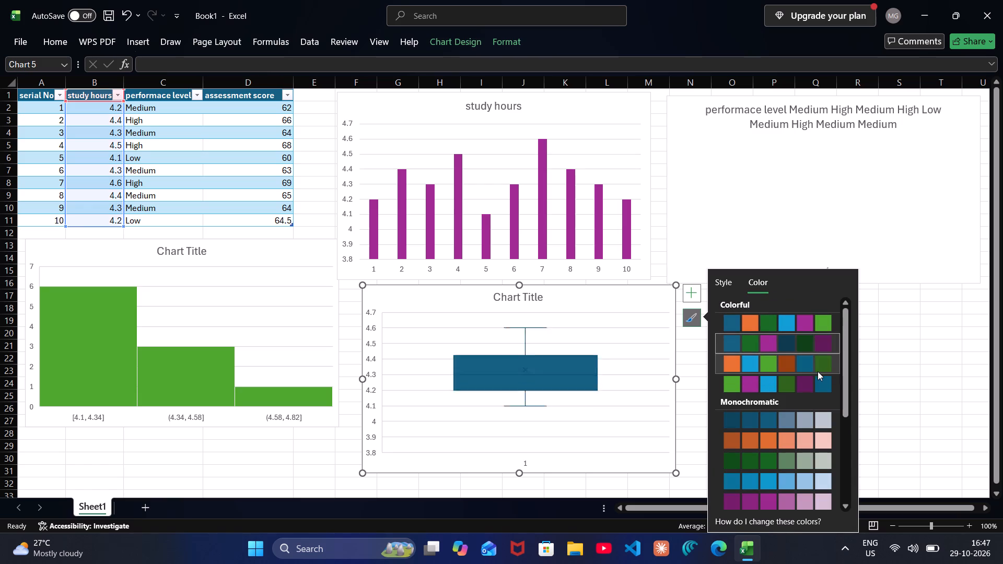
left_click(819, 365)
left_click(899, 366)
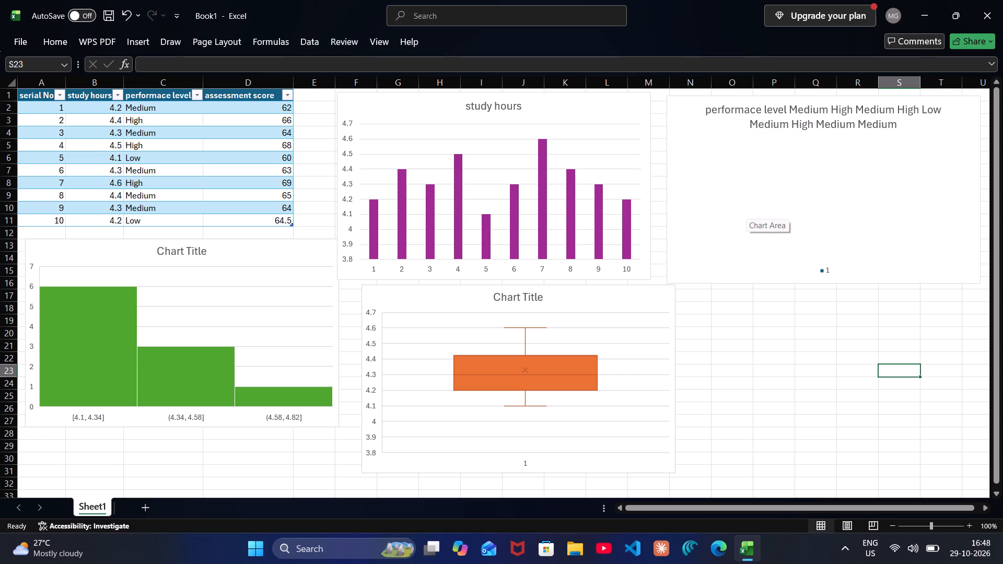
Remove the blank performace level pie chart beside the study hours column chart.
left_click(777, 184)
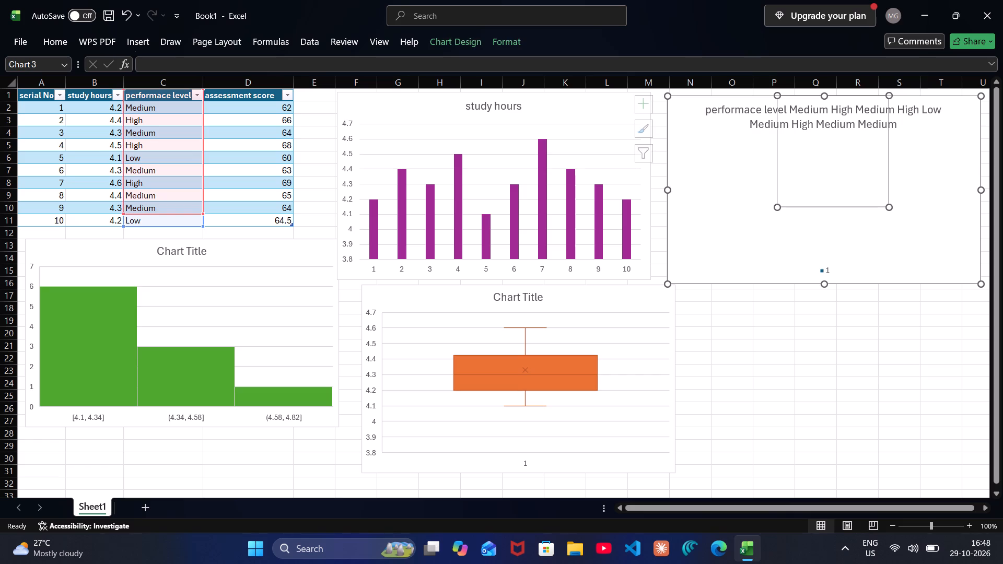
right_click(777, 184)
left_click(802, 191)
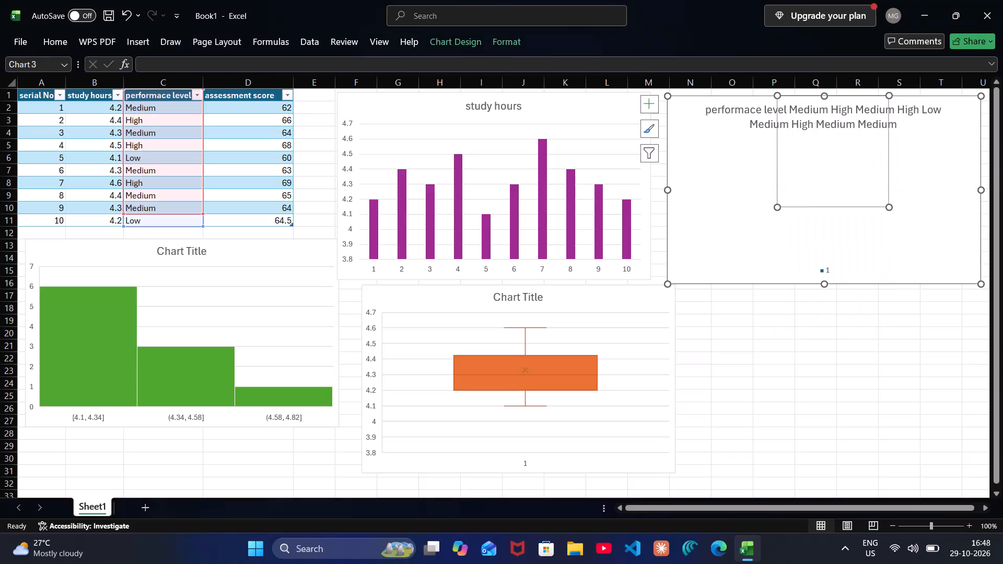
right_click(803, 186)
left_click(736, 151)
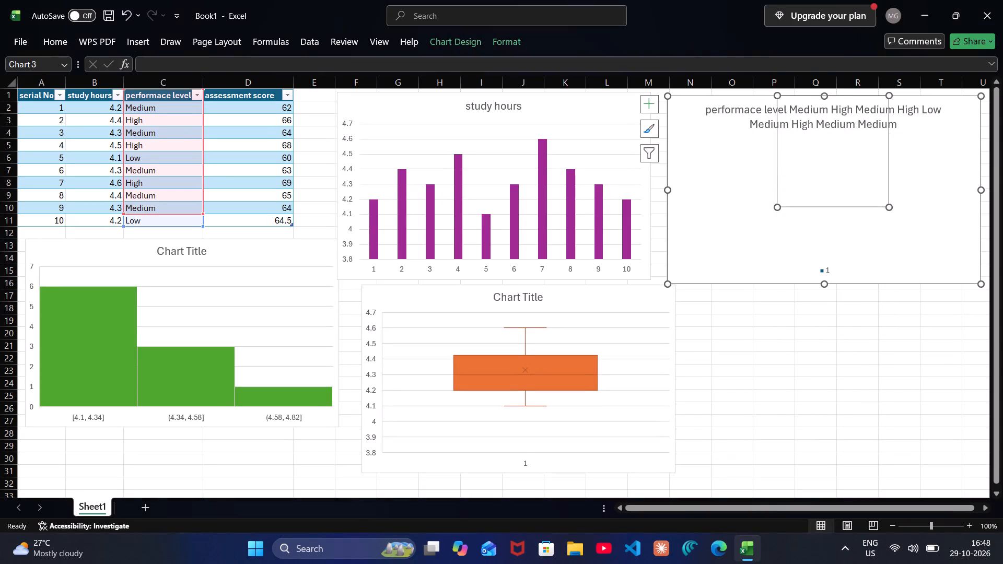
right_click(736, 151)
left_click(769, 138)
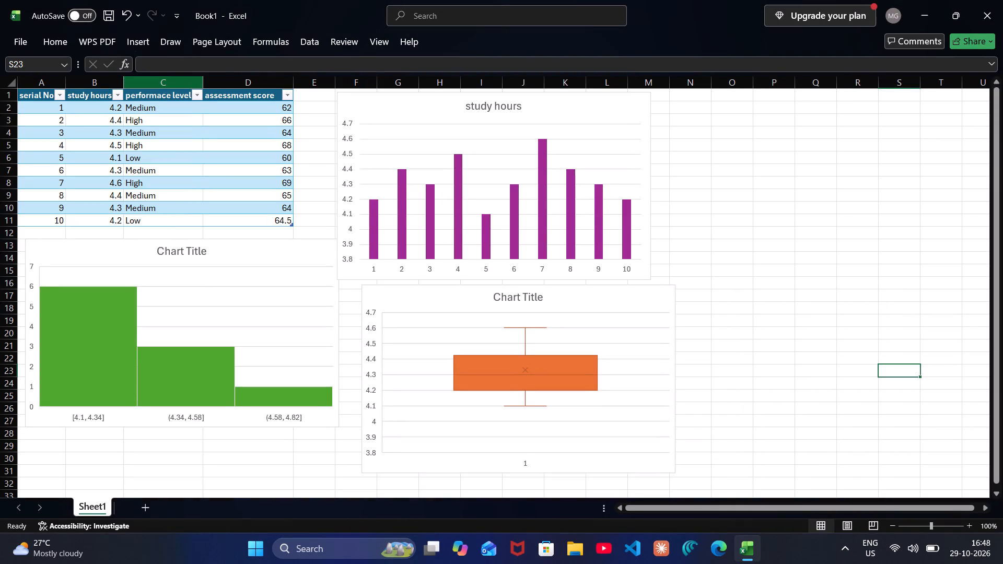
Insert a 2-D pie chart of the performace level column (column C).
left_click(191, 81)
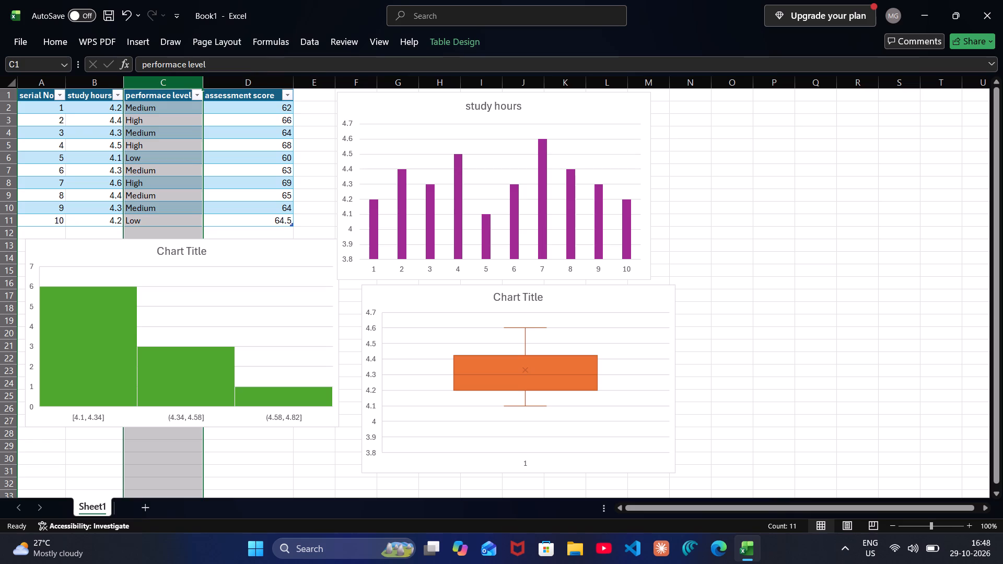
left_click(143, 43)
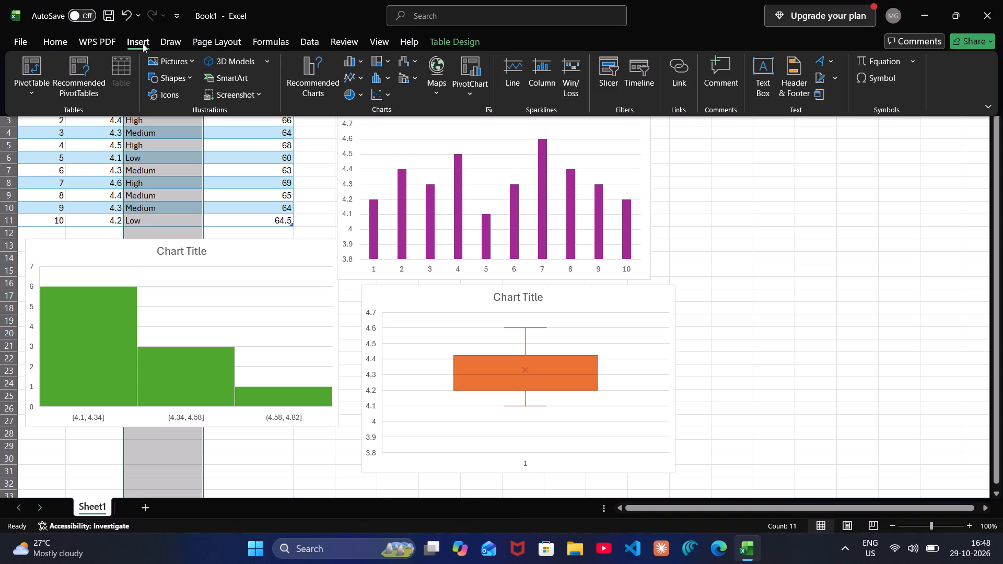
left_click(360, 95)
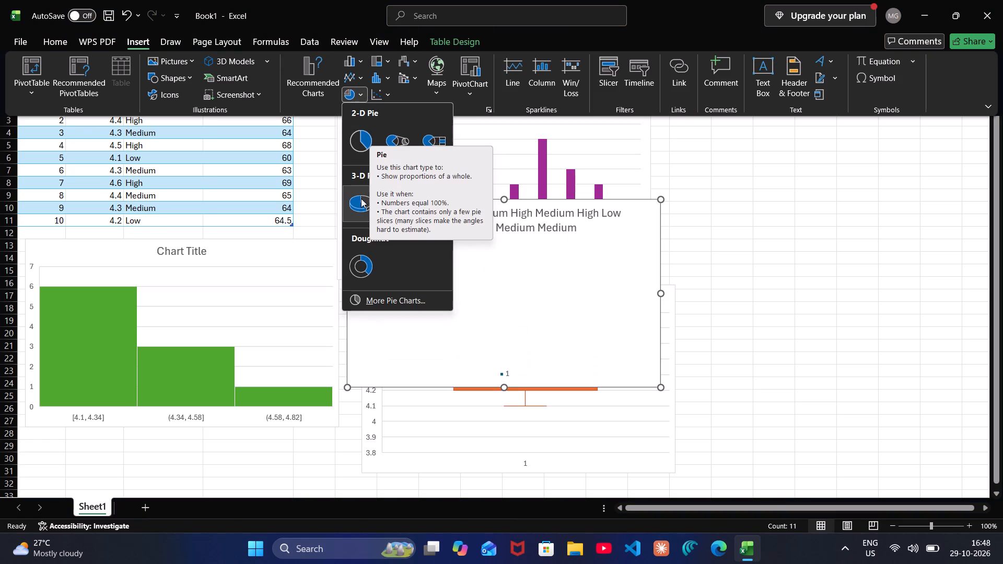
left_click(367, 143)
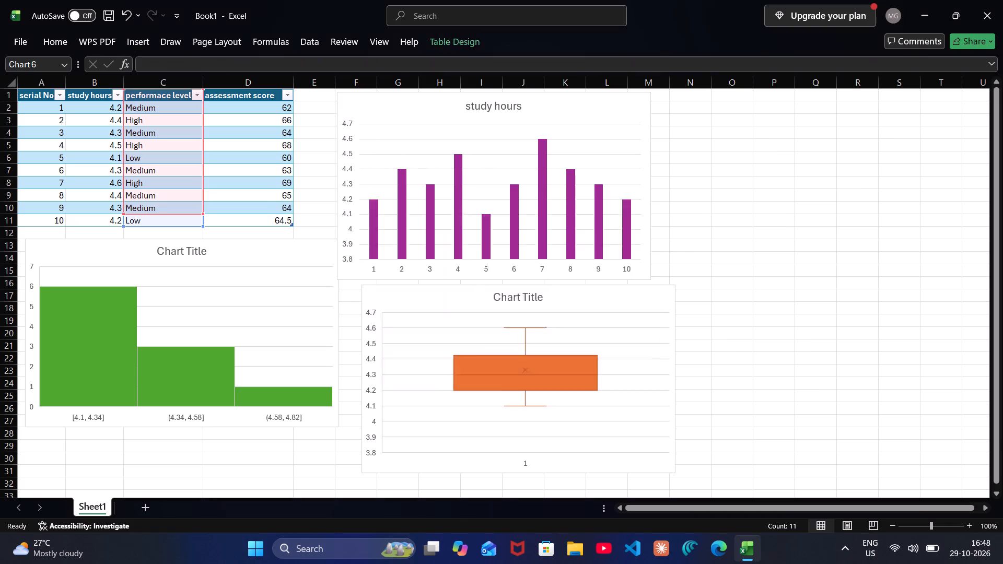
Add data labels to the new performace level pie chart.
left_click(681, 213)
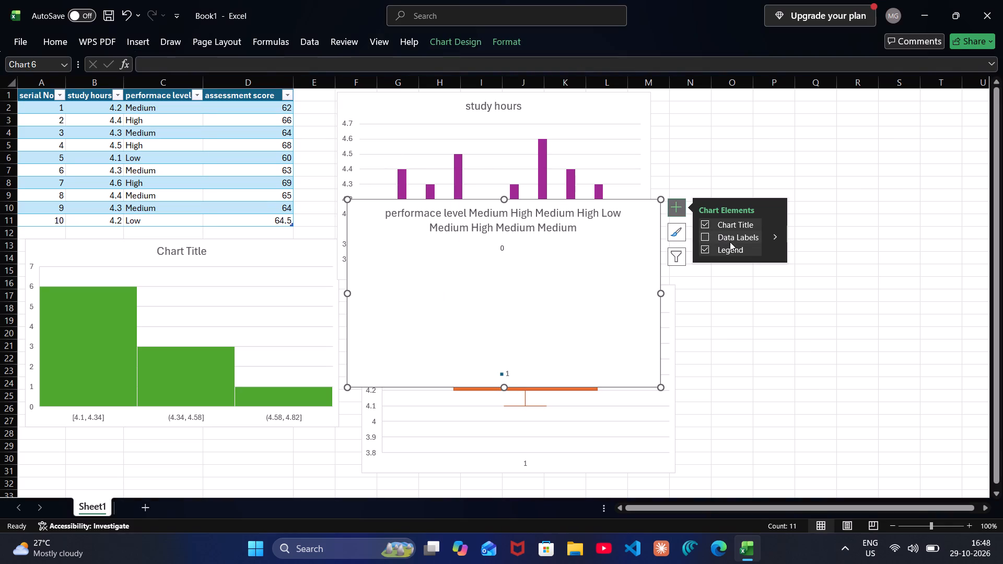
left_click(704, 236)
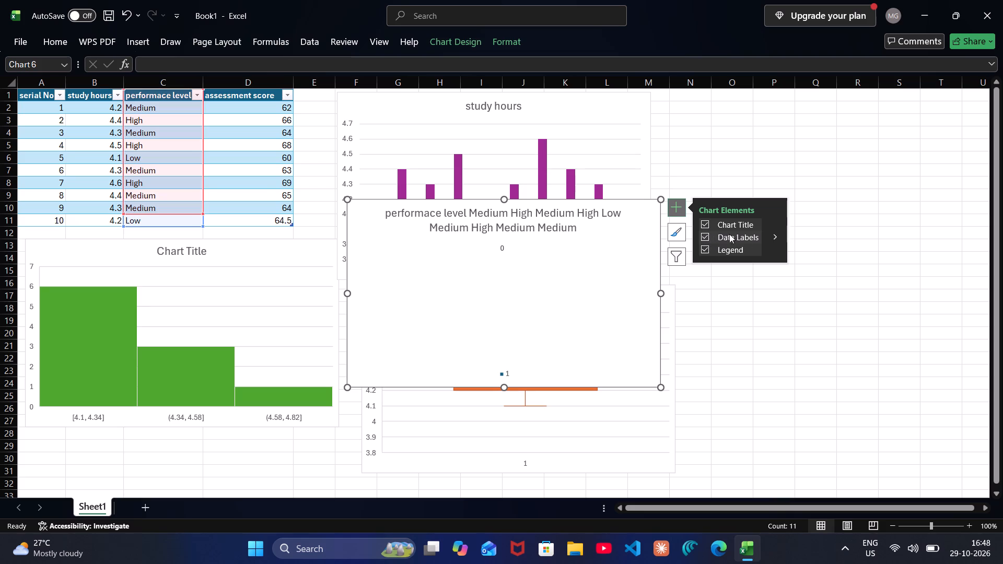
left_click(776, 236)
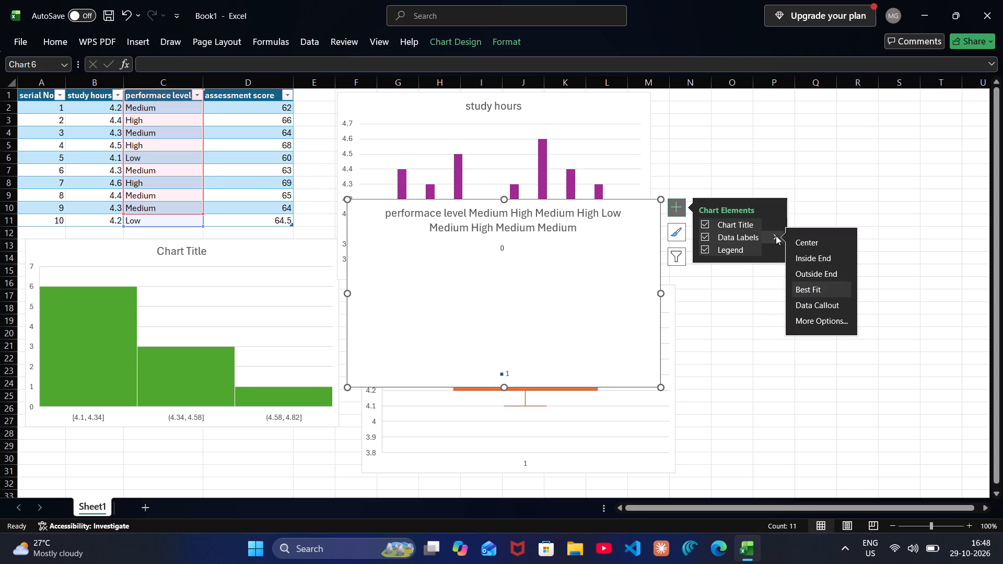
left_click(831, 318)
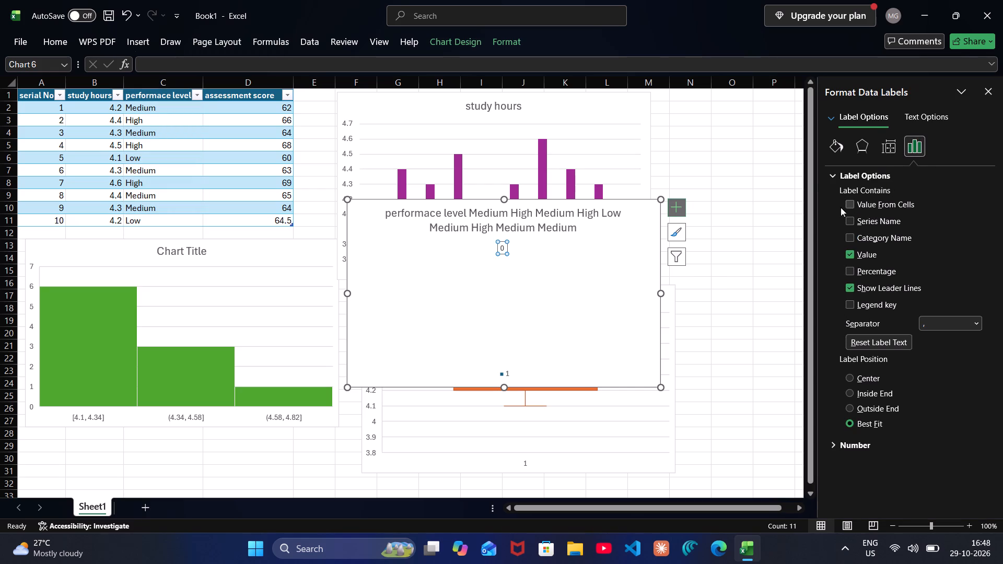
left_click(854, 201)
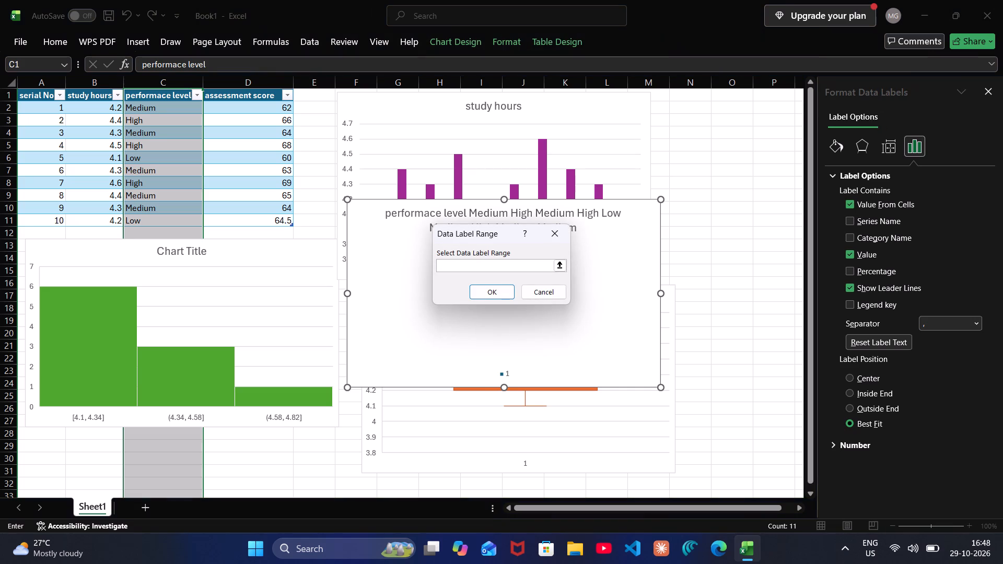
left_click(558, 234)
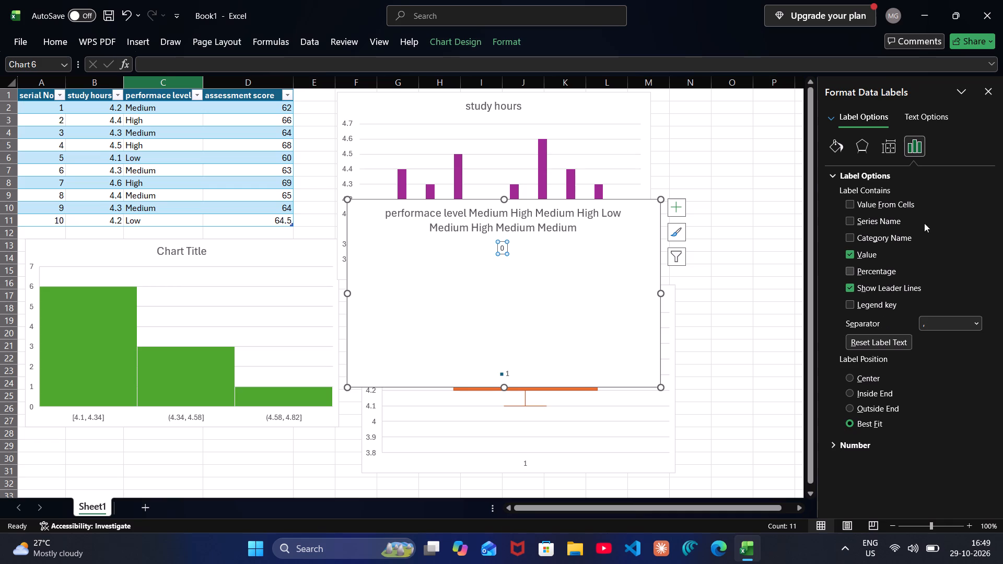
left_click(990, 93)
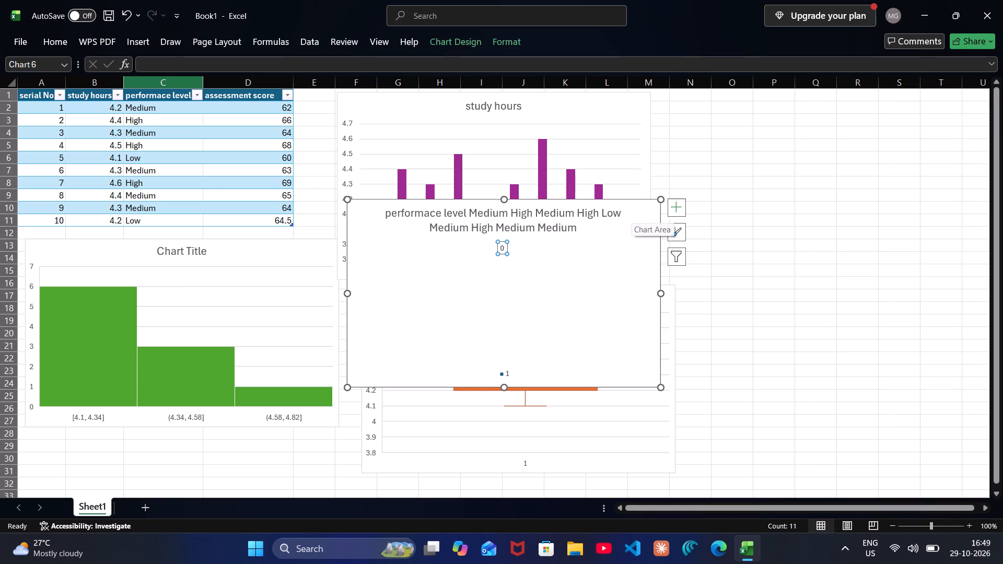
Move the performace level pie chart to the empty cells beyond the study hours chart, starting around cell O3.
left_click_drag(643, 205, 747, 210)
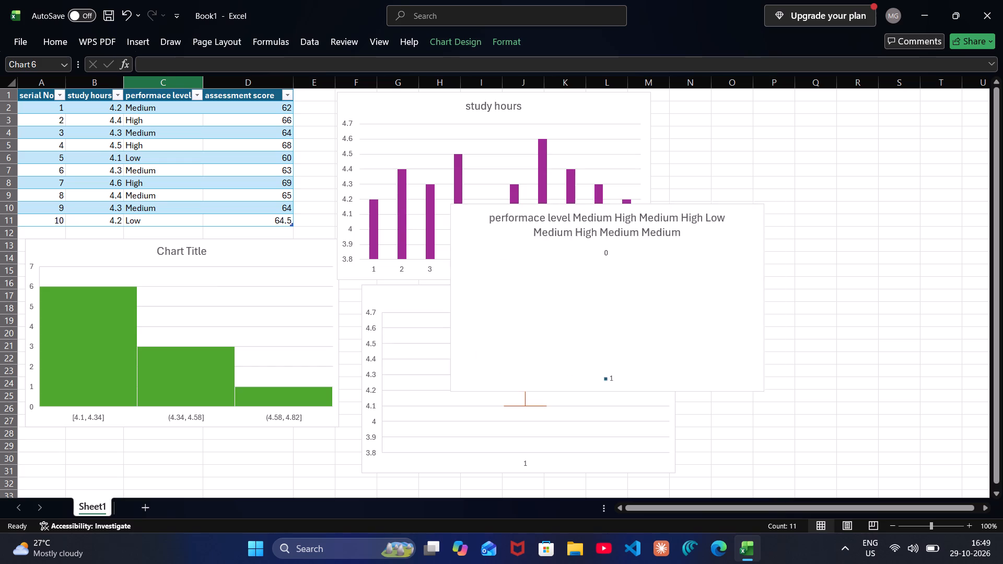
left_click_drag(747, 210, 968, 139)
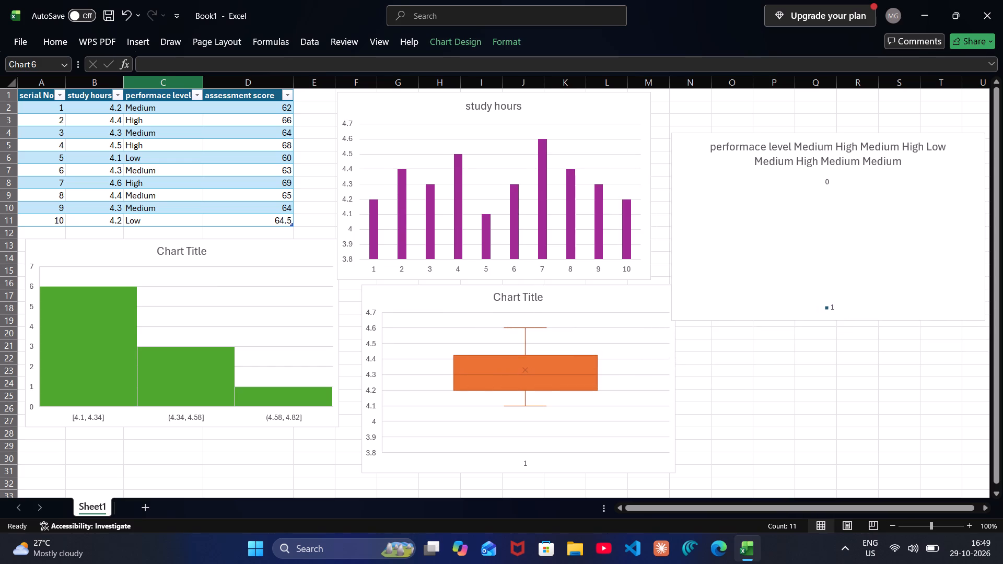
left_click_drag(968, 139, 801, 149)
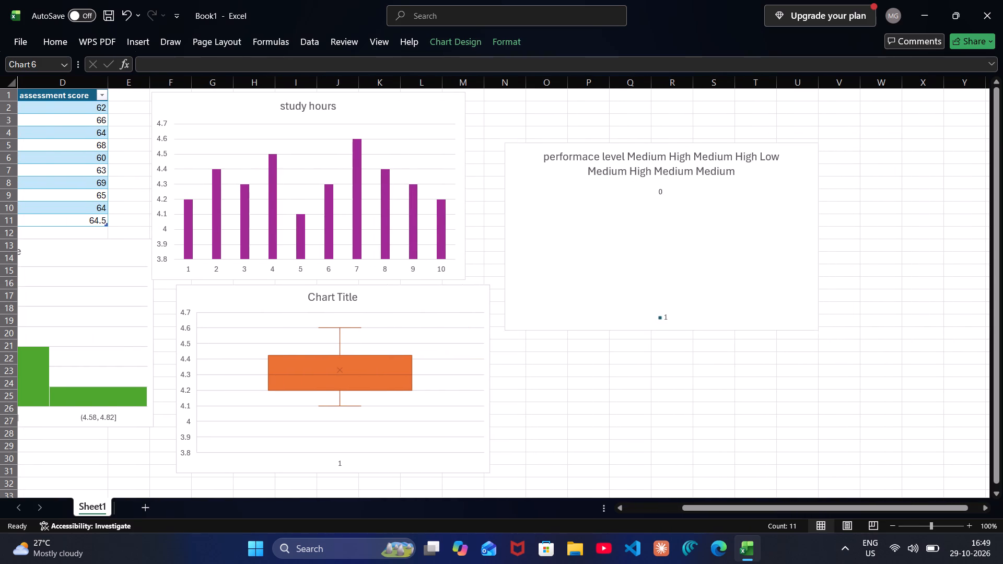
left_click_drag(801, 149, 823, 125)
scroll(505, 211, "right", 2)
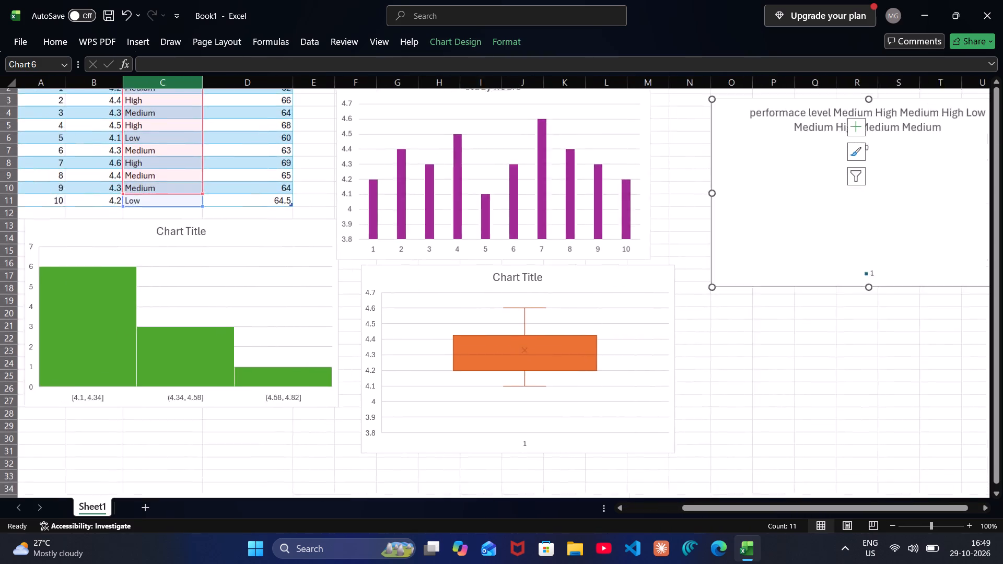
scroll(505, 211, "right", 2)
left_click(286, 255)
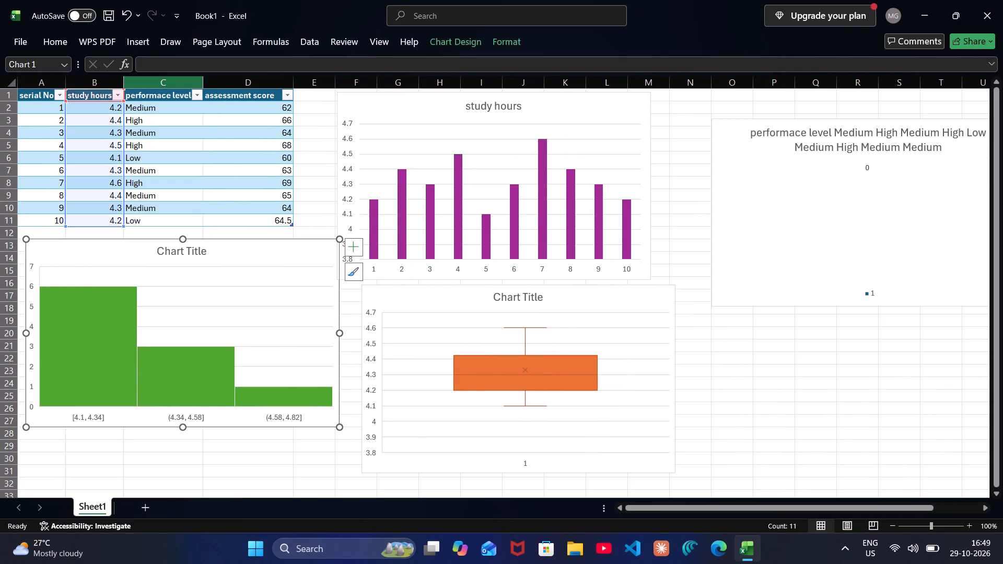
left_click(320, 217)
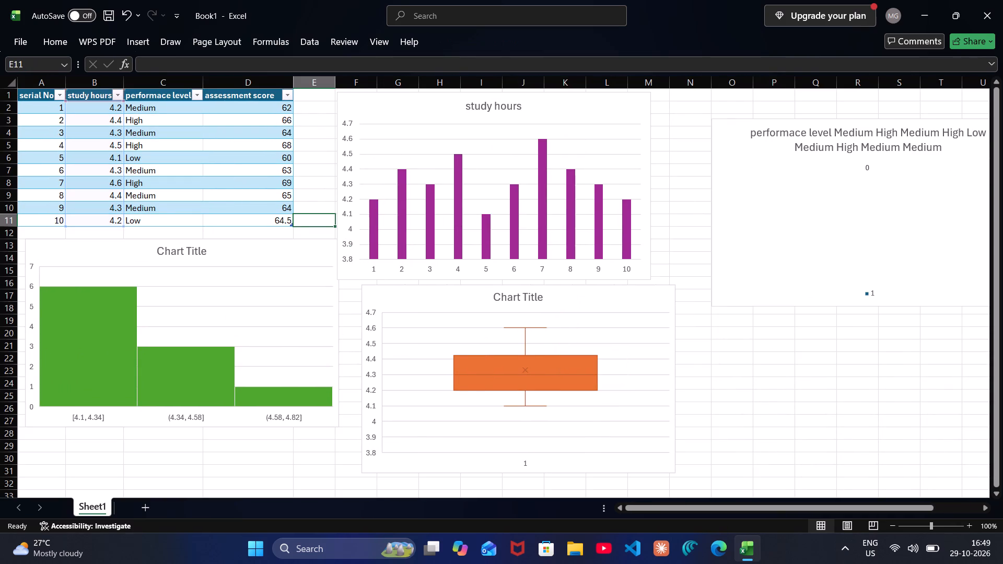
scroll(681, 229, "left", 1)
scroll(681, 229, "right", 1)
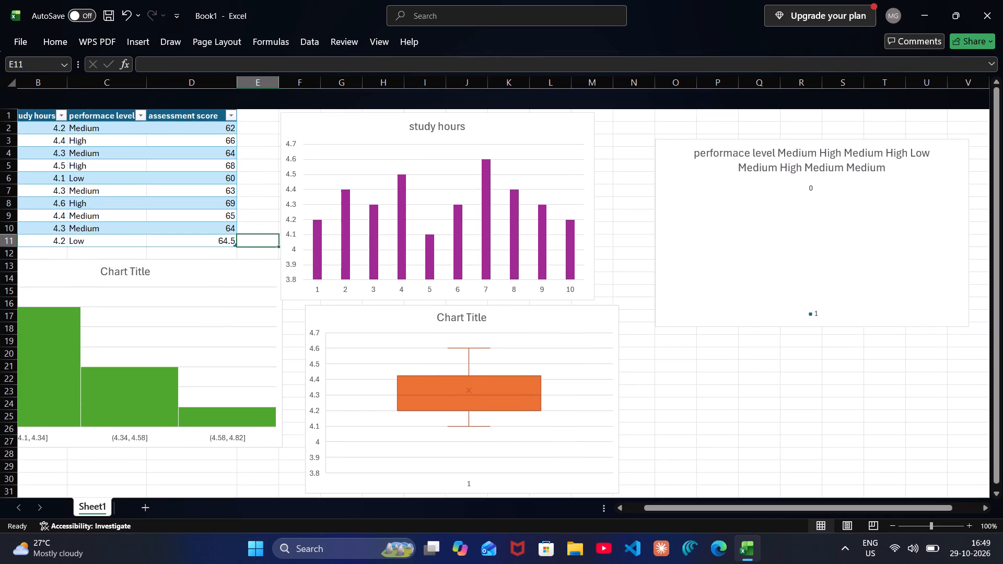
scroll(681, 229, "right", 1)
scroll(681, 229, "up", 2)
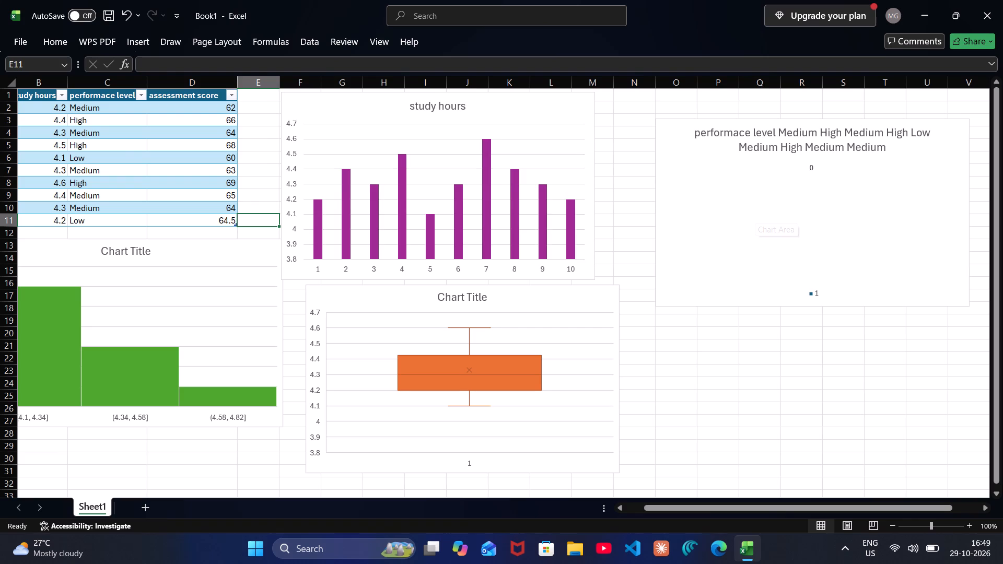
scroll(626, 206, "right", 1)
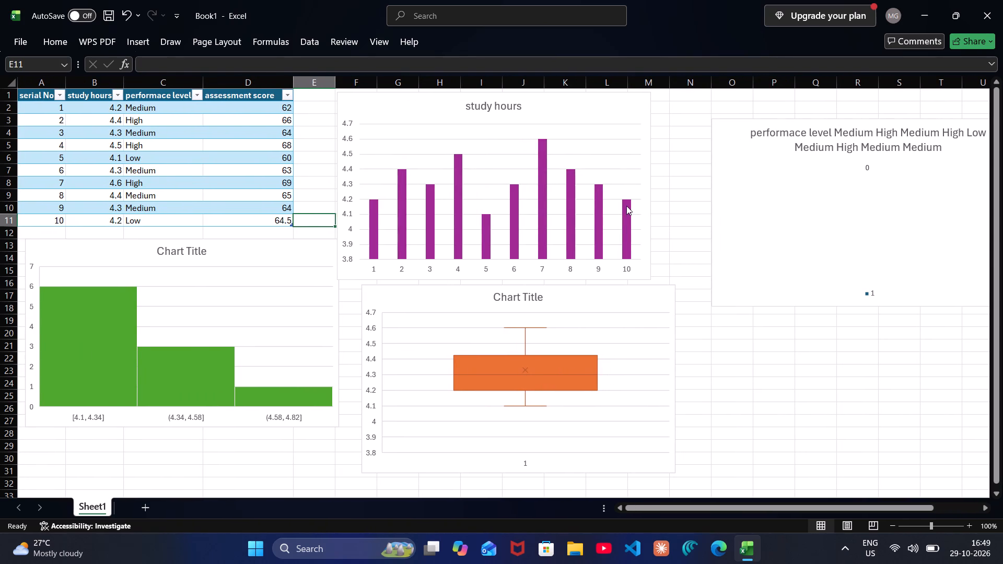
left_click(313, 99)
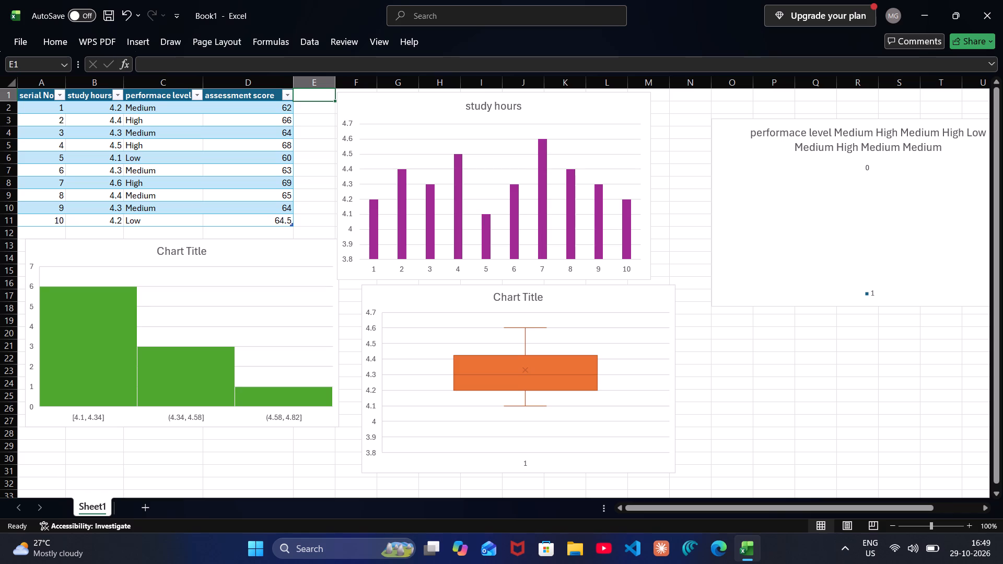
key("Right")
Move the study hours column chart below the performace level pie chart and shift the box and whisker chart closer to the histogram.
left_click_drag(437, 101, 800, 309)
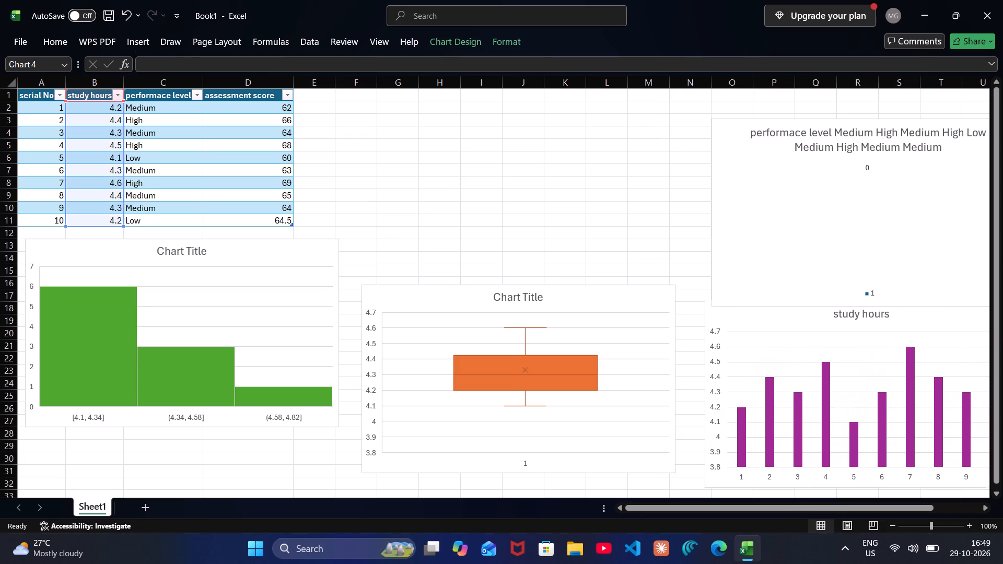
left_click_drag(800, 309, 776, 309)
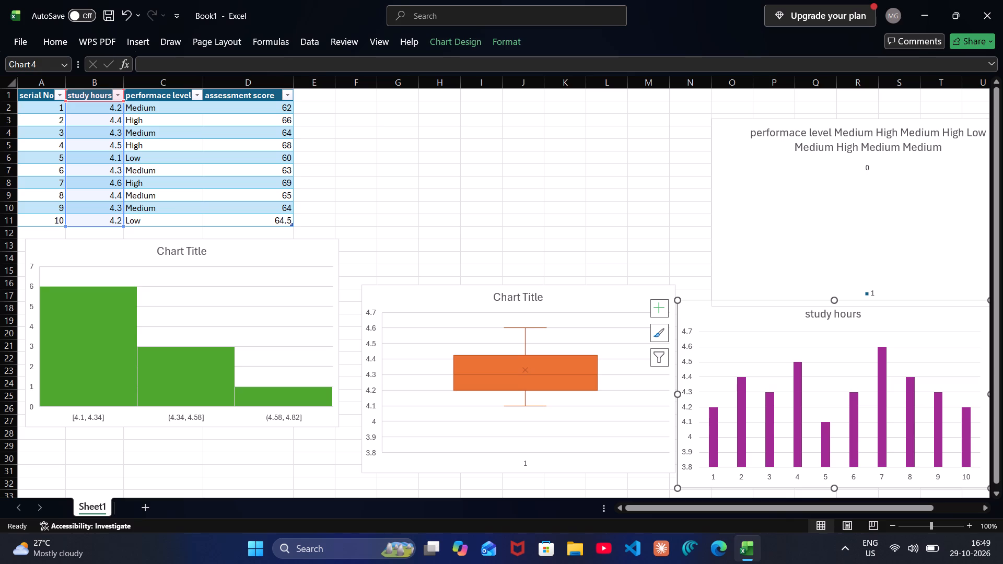
left_click_drag(617, 292, 614, 293)
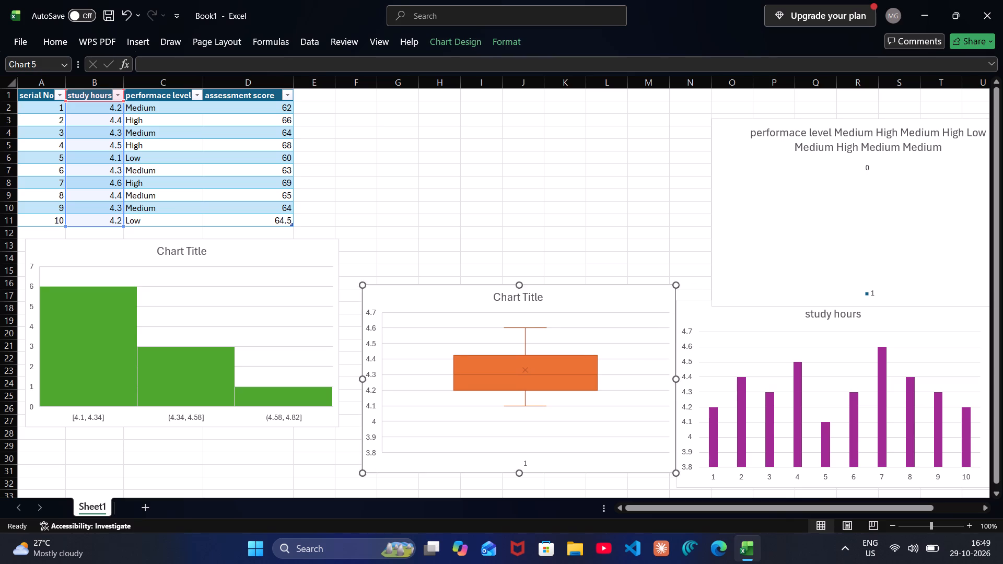
left_click_drag(614, 293, 598, 292)
left_click_drag(750, 319, 750, 319)
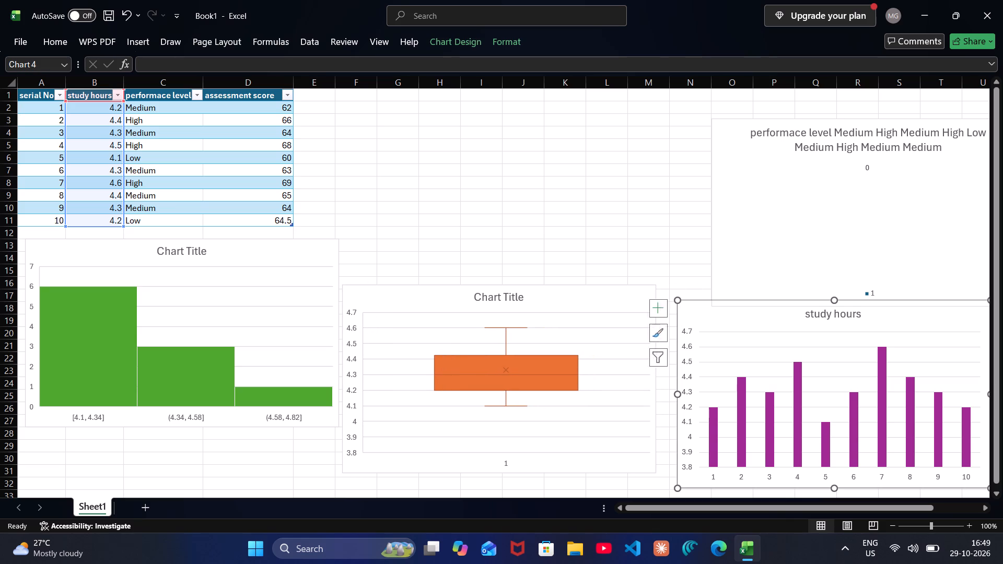
left_click_drag(750, 319, 736, 322)
Cut the blank performace level pie chart from the sheet.
right_click(791, 183)
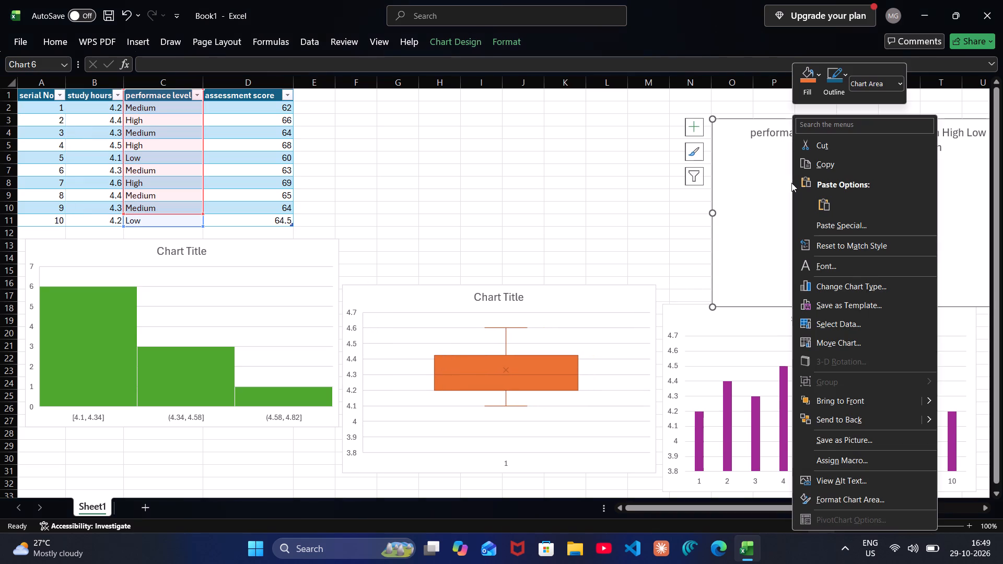
left_click(814, 146)
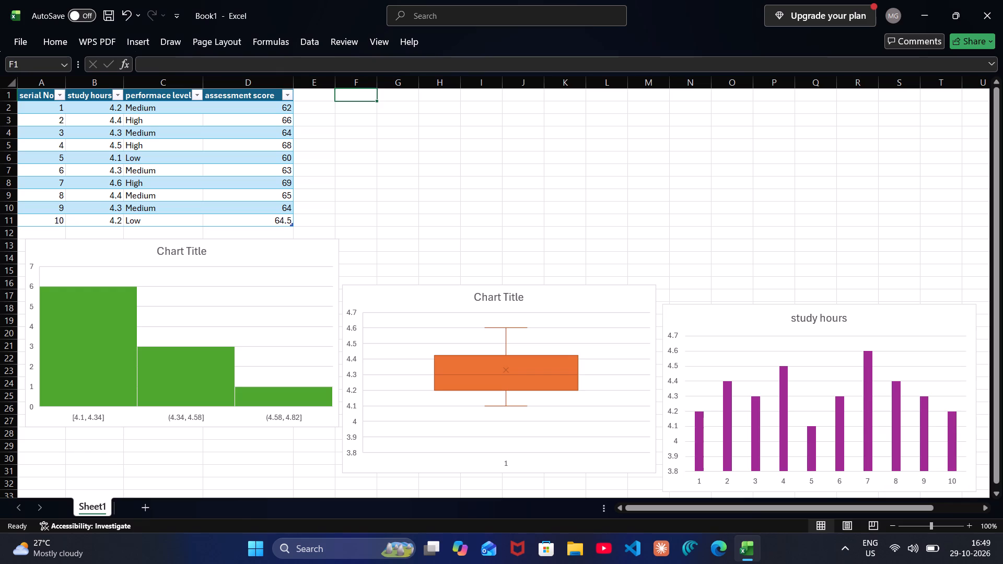
Move the study hours column chart up into the empty area, starting around cell N2.
left_click_drag(857, 323, 863, 127)
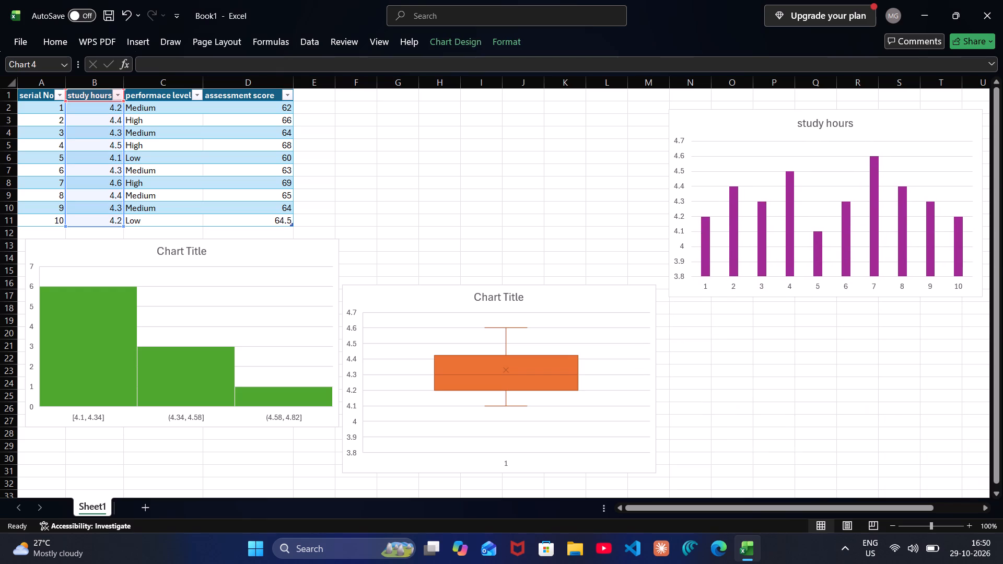
left_click_drag(863, 127, 865, 127)
left_click(359, 98)
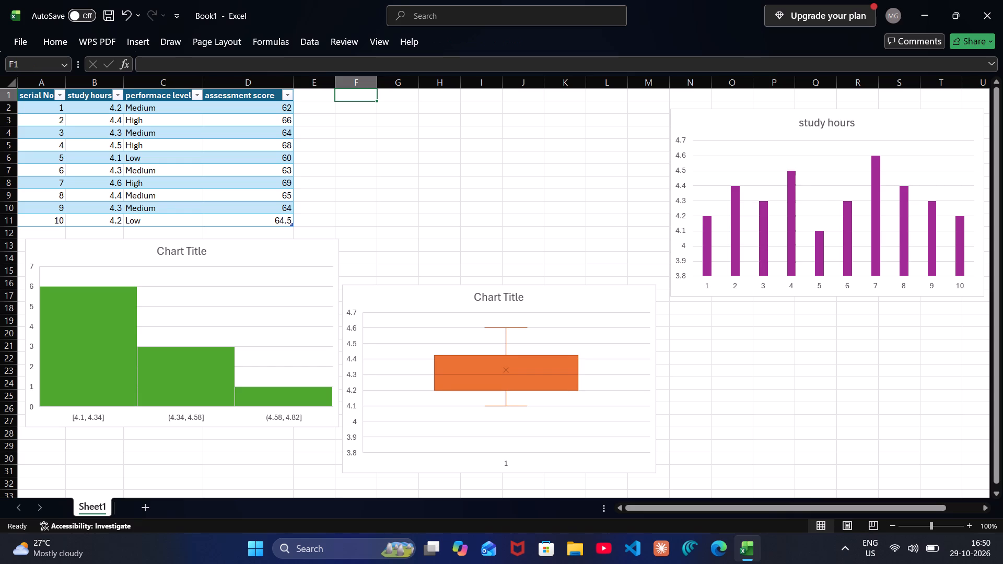
Start inserting a new chart of the performace level column (column C).
scroll(359, 98, "right", 1)
left_click(166, 86)
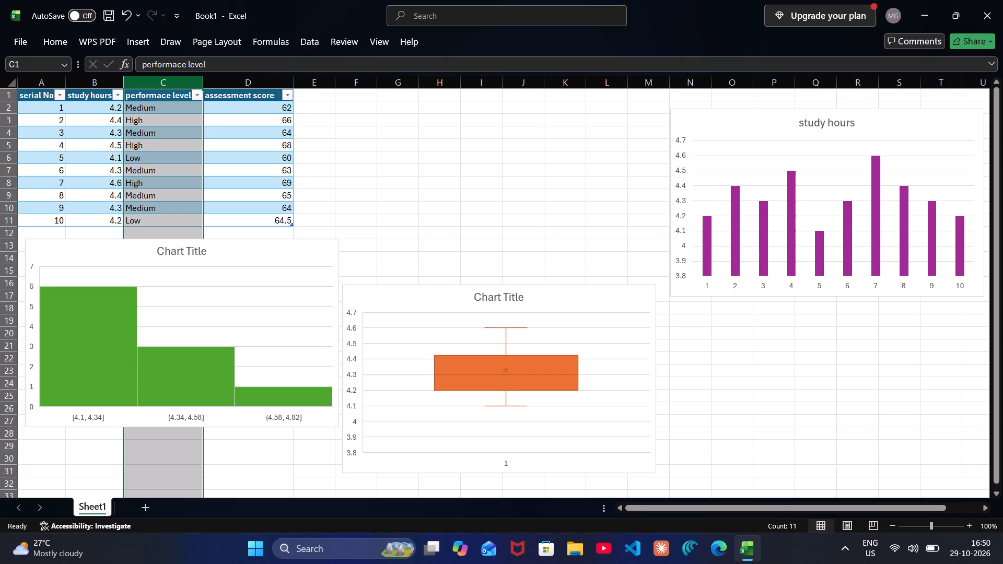
left_click(145, 44)
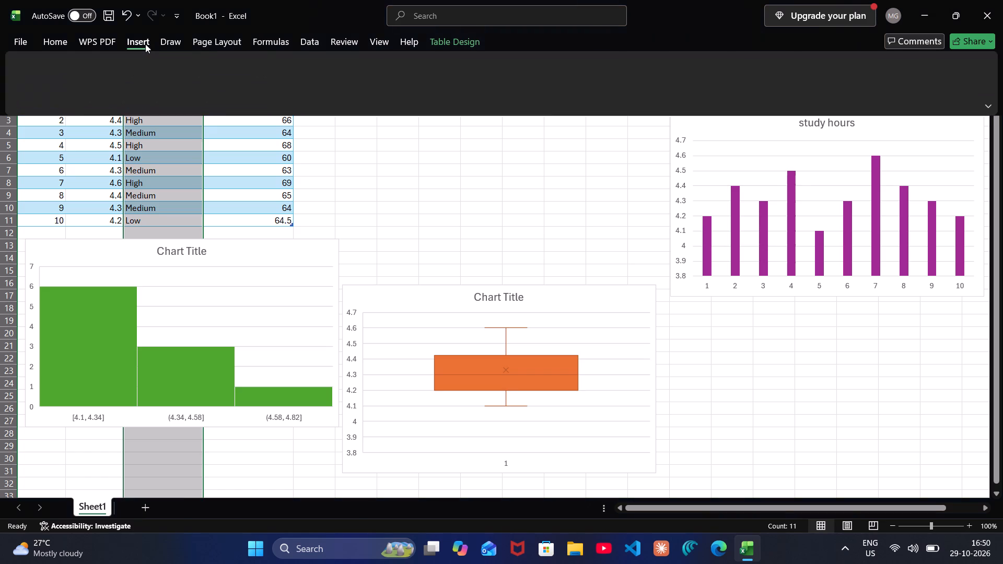
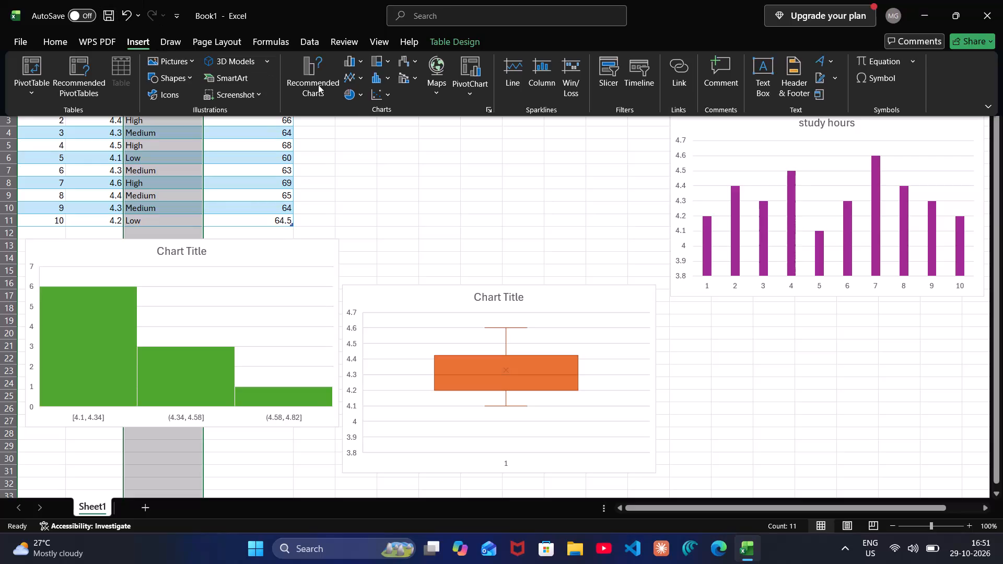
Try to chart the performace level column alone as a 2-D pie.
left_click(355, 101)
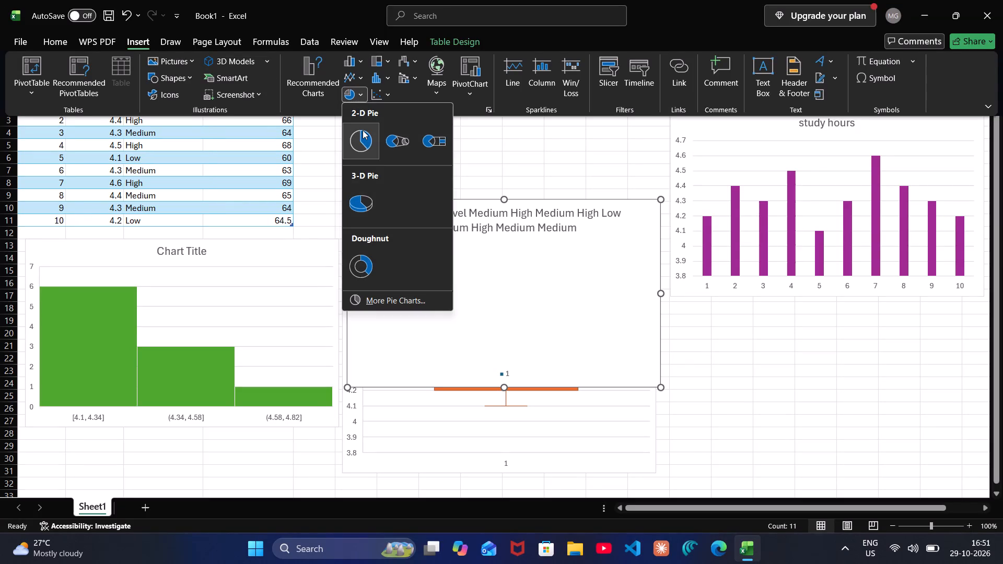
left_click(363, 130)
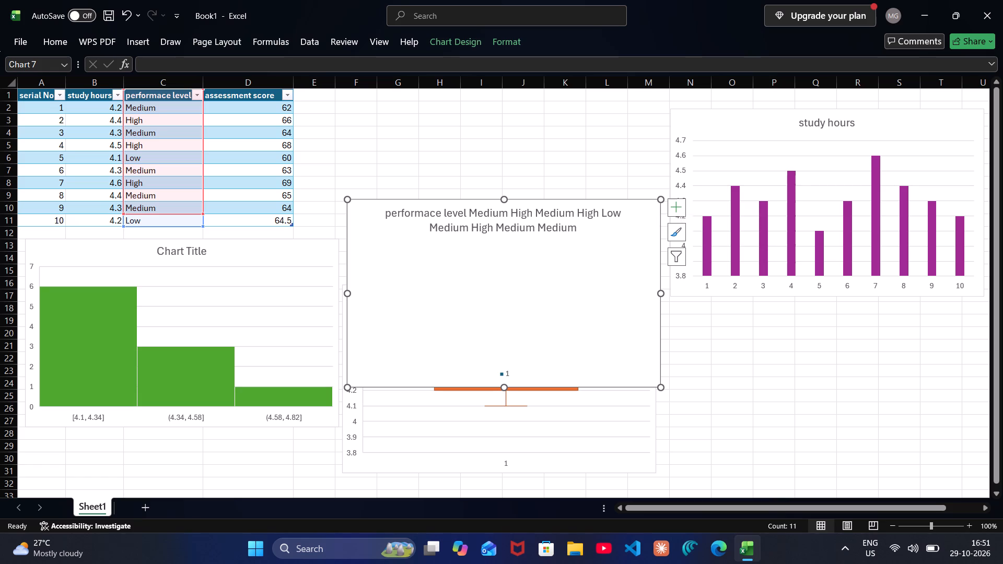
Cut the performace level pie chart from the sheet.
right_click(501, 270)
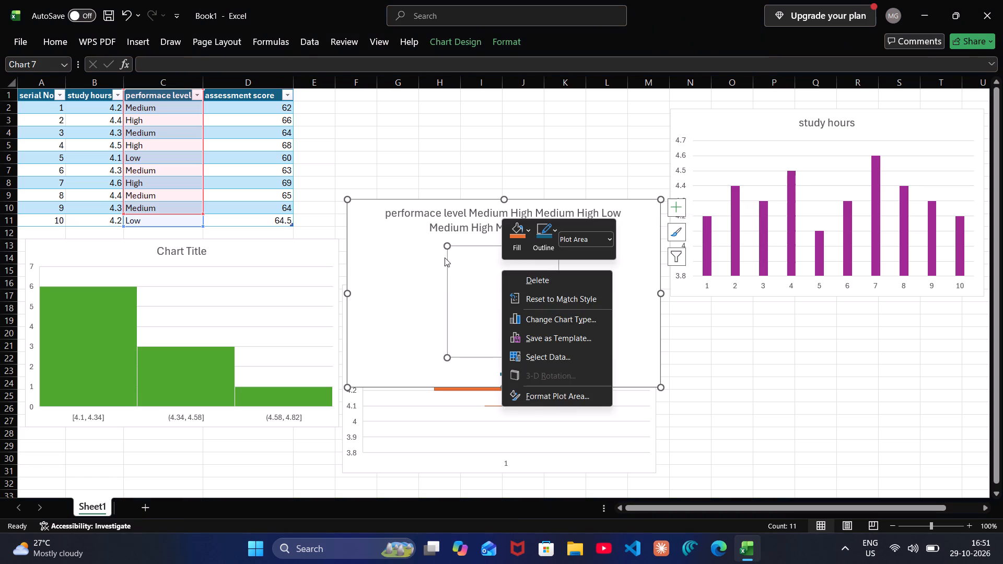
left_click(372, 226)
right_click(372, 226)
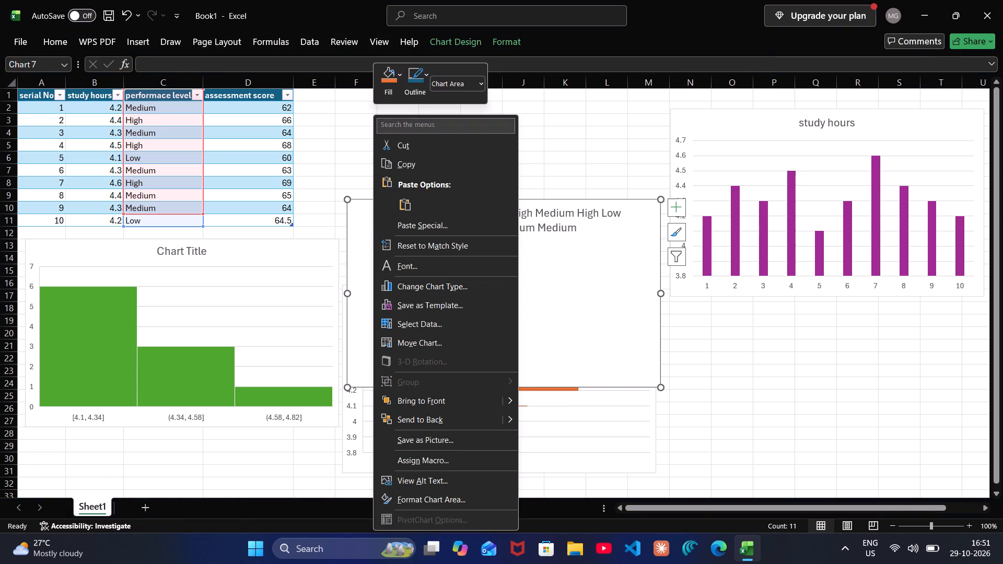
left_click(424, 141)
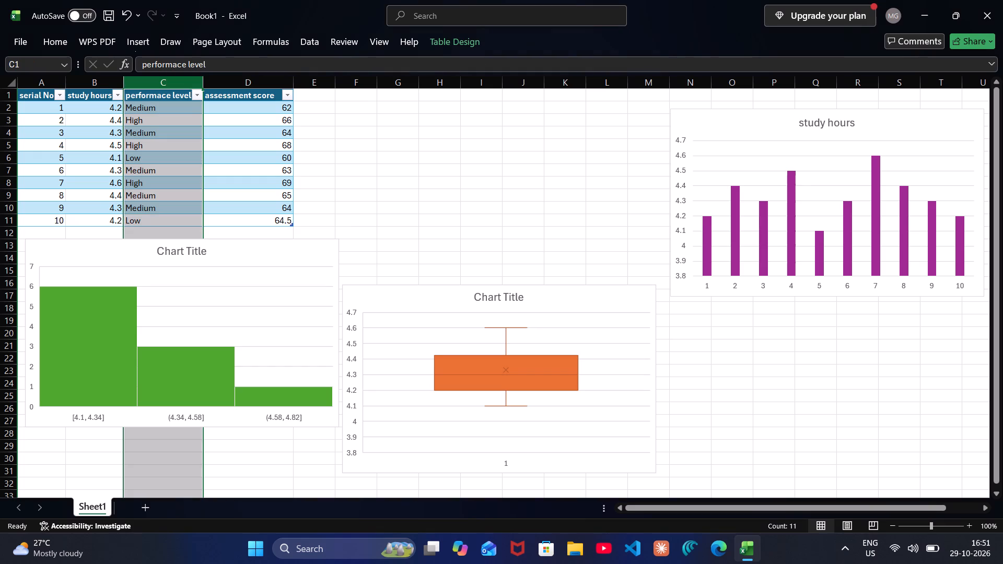
Insert a 2-D pie chart from the performace level and assessment score columns (C and D).
left_click_drag(173, 81, 235, 85)
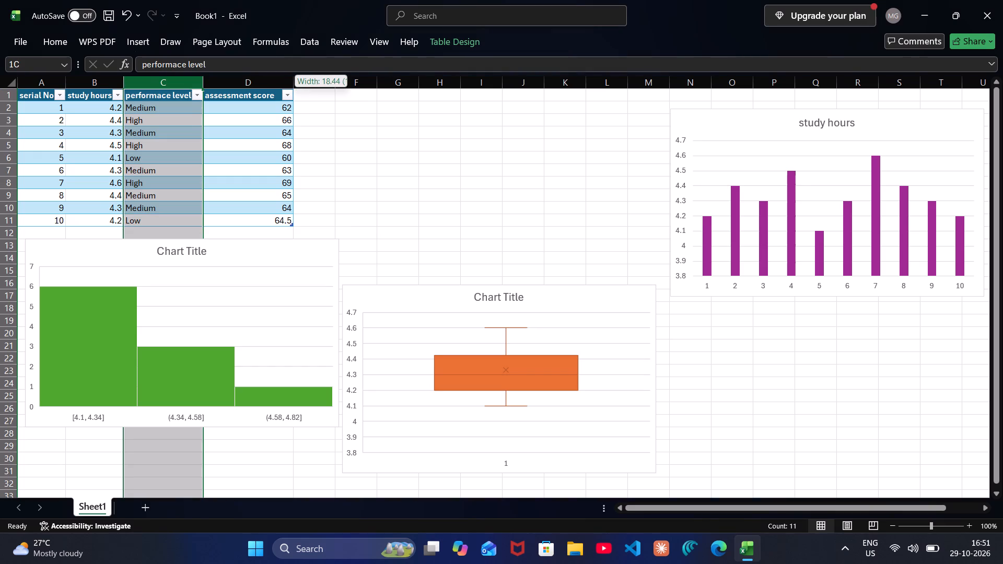
left_click_drag(235, 85, 239, 85)
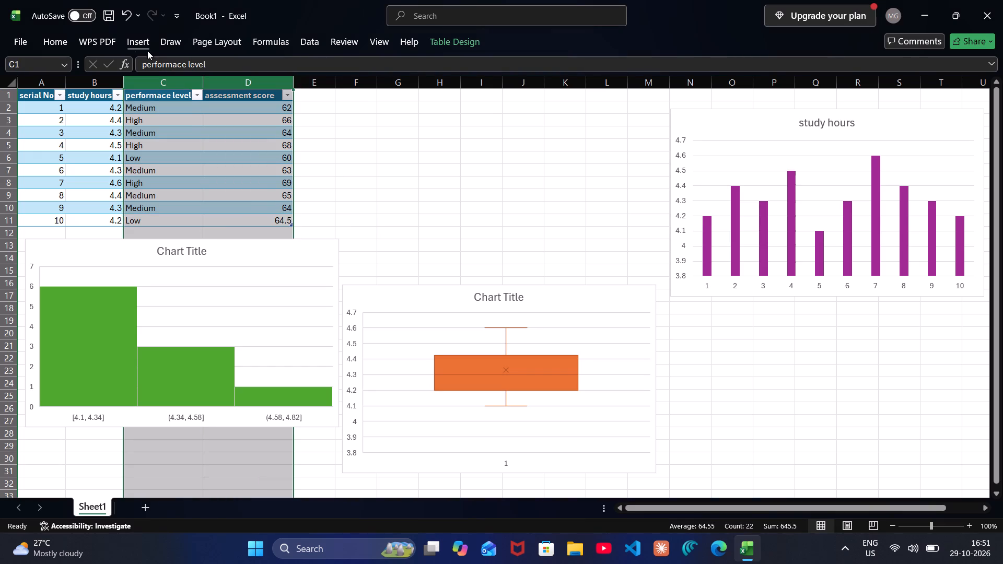
left_click(143, 46)
left_click(347, 95)
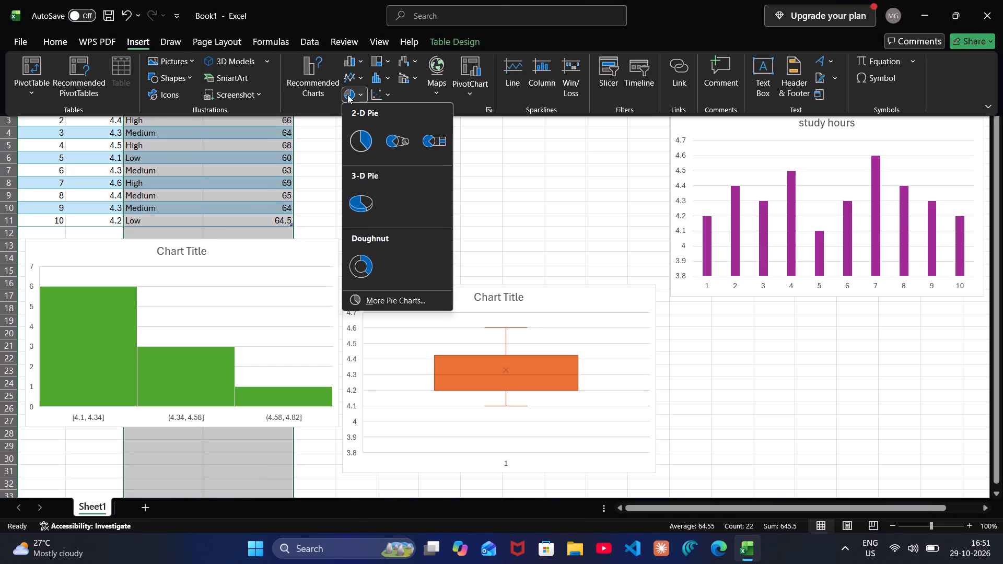
left_click(358, 136)
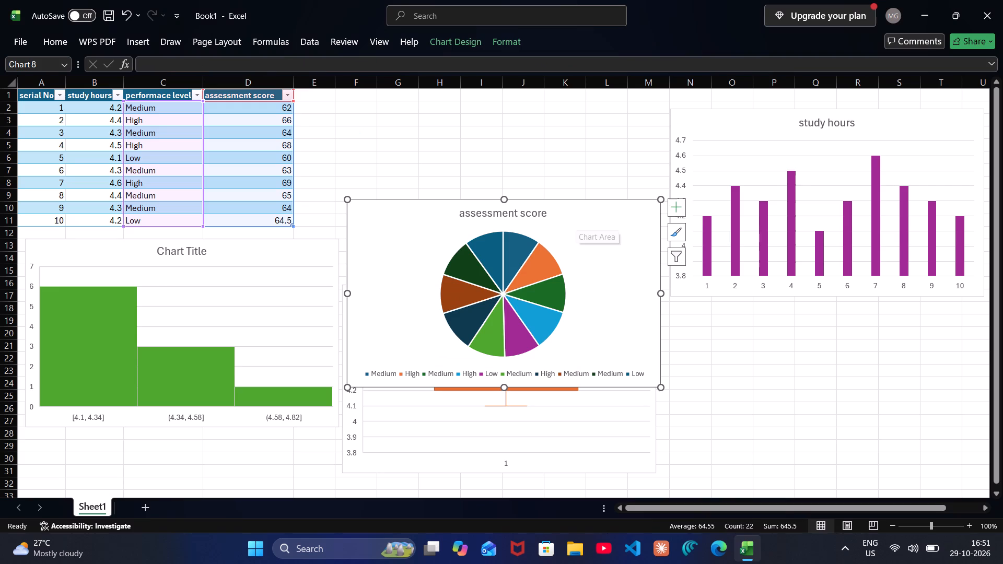
Move the assessment score pie chart beside the table, just above the box and whisker chart without overlapping it.
left_click_drag(576, 215, 563, 103)
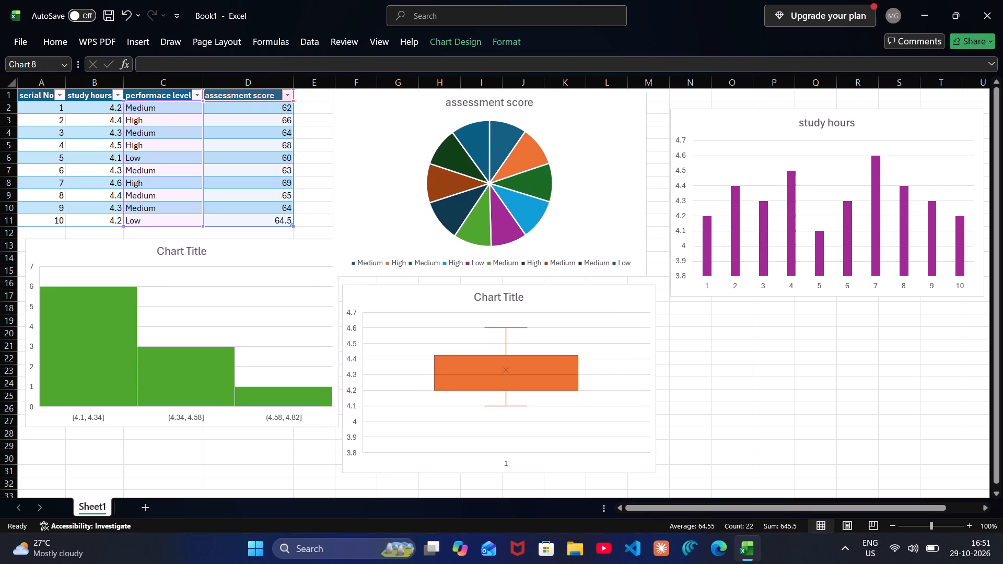
left_click_drag(563, 103, 556, 102)
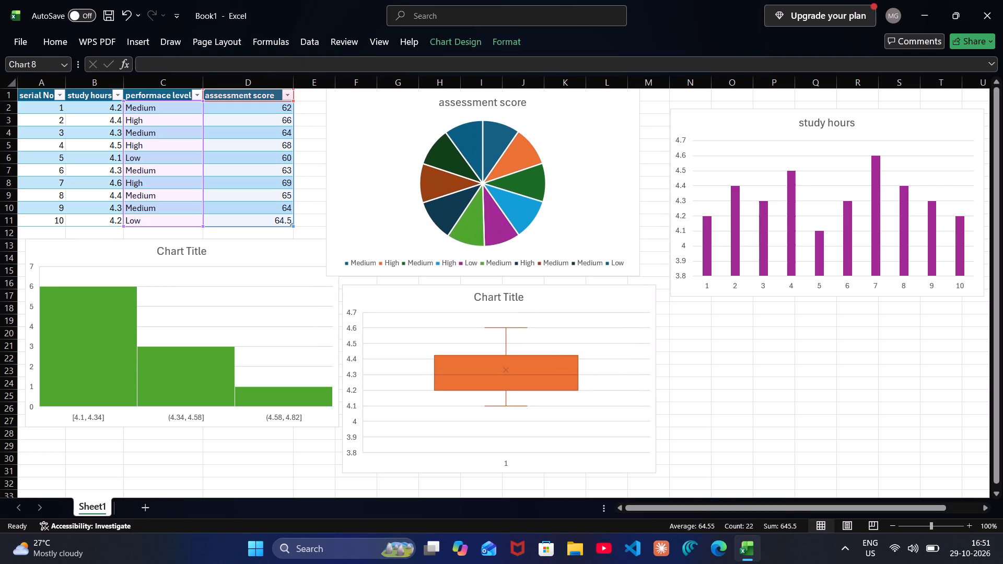
left_click_drag(556, 102, 554, 96)
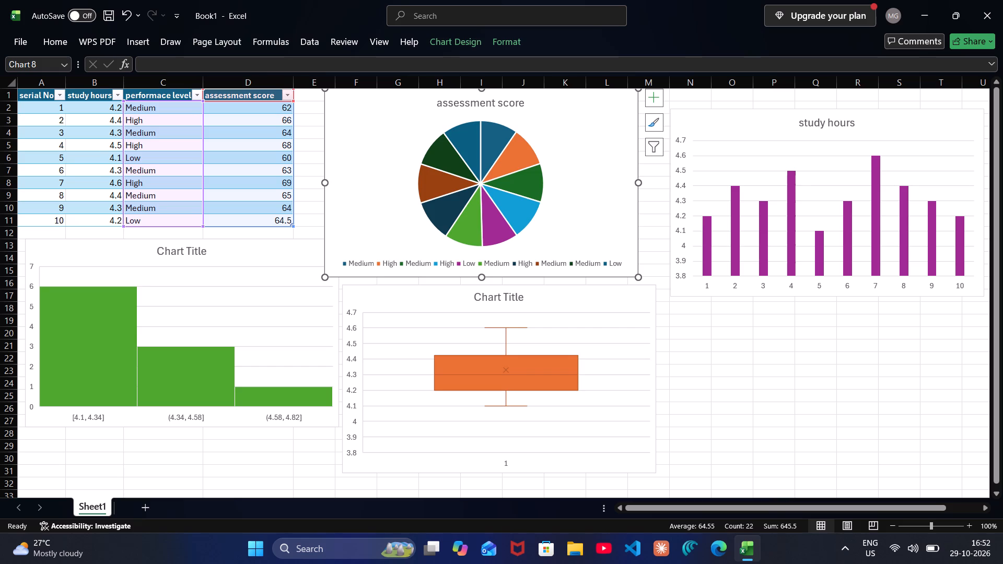
left_click_drag(559, 99, 548, 109)
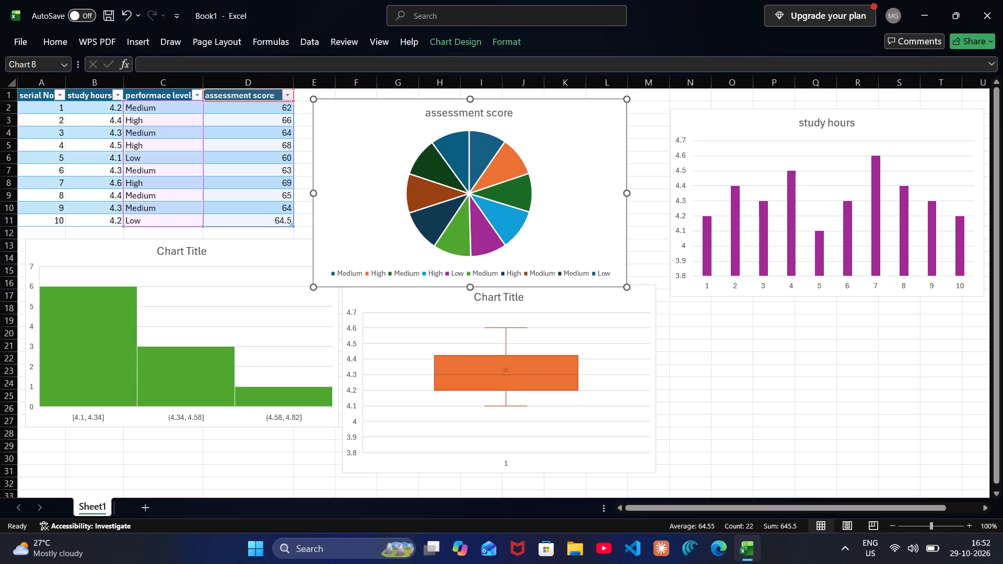
right_click(545, 123)
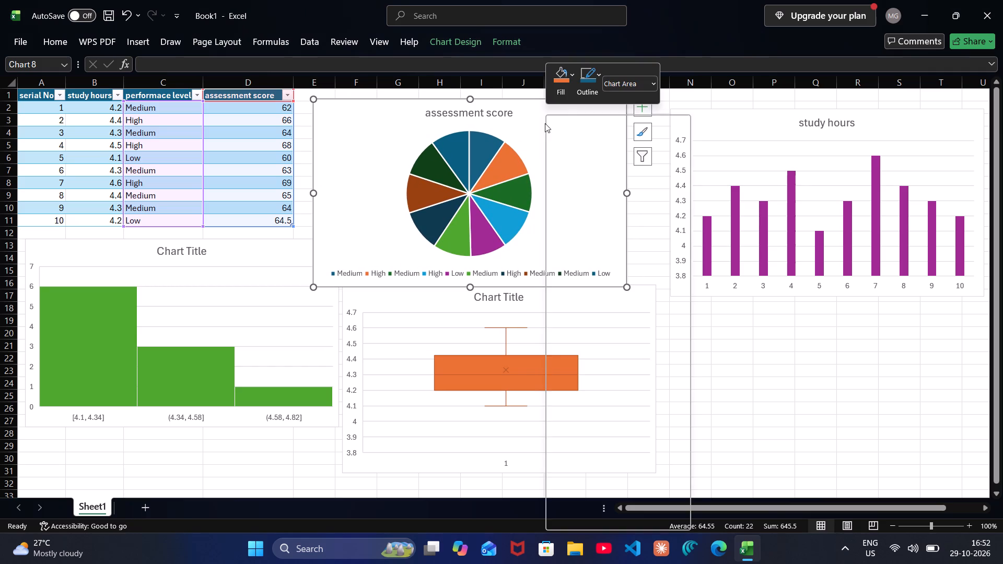
left_click(526, 119)
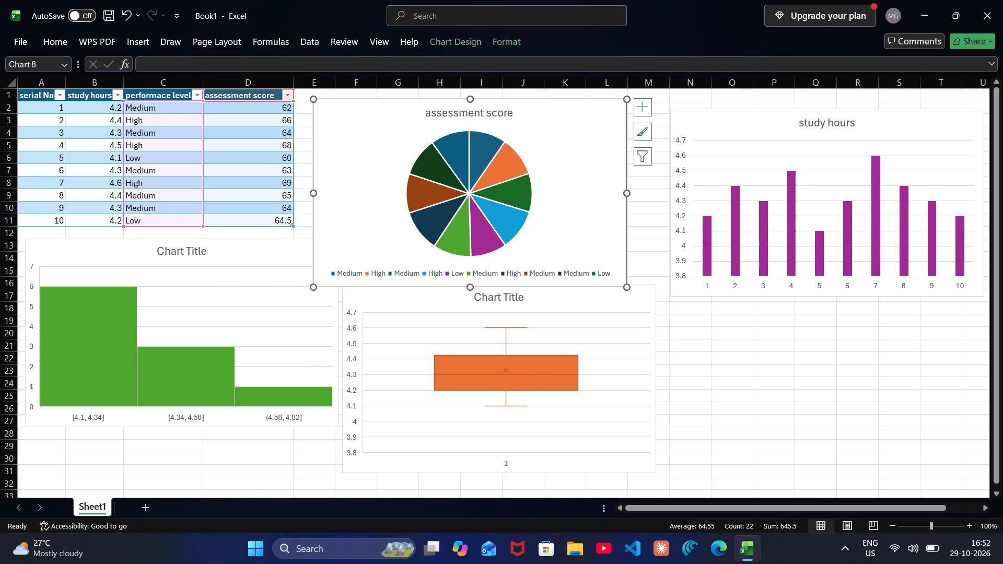
left_click_drag(544, 114, 555, 99)
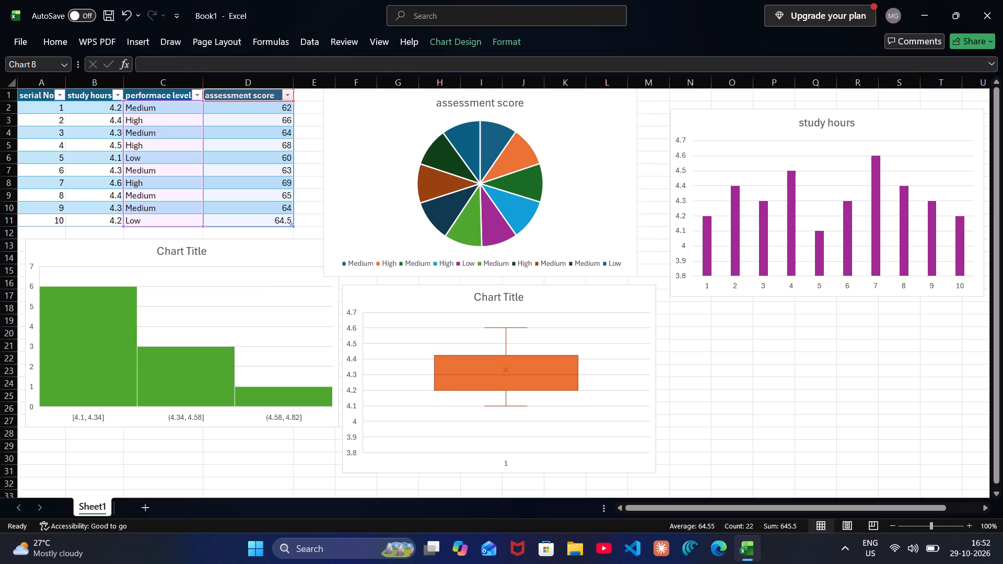
left_click_drag(555, 99, 555, 108)
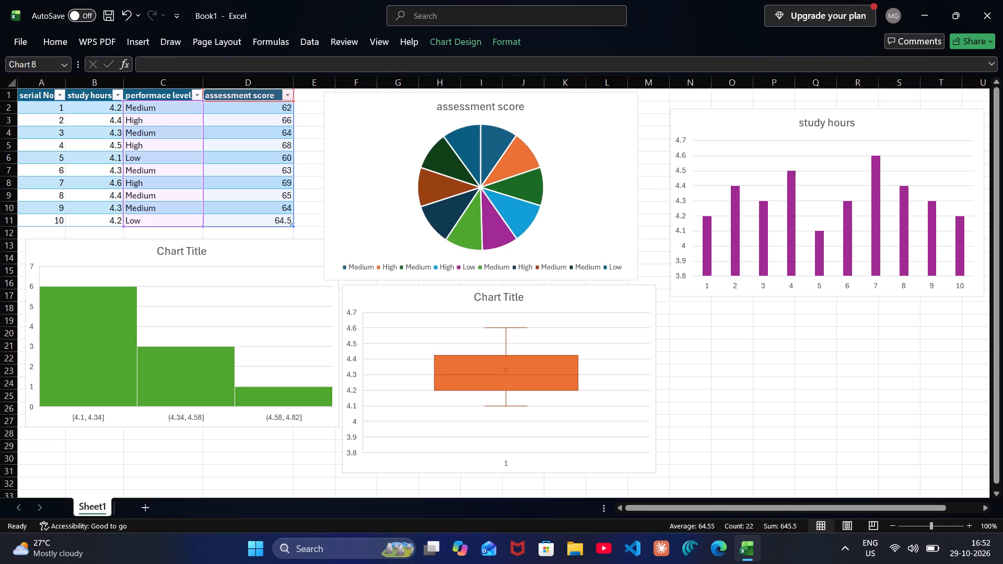
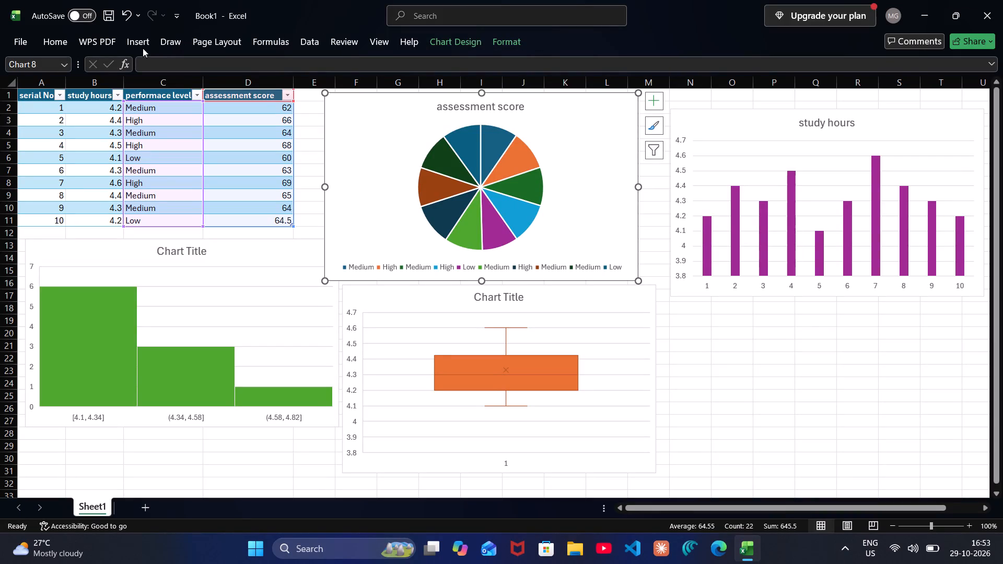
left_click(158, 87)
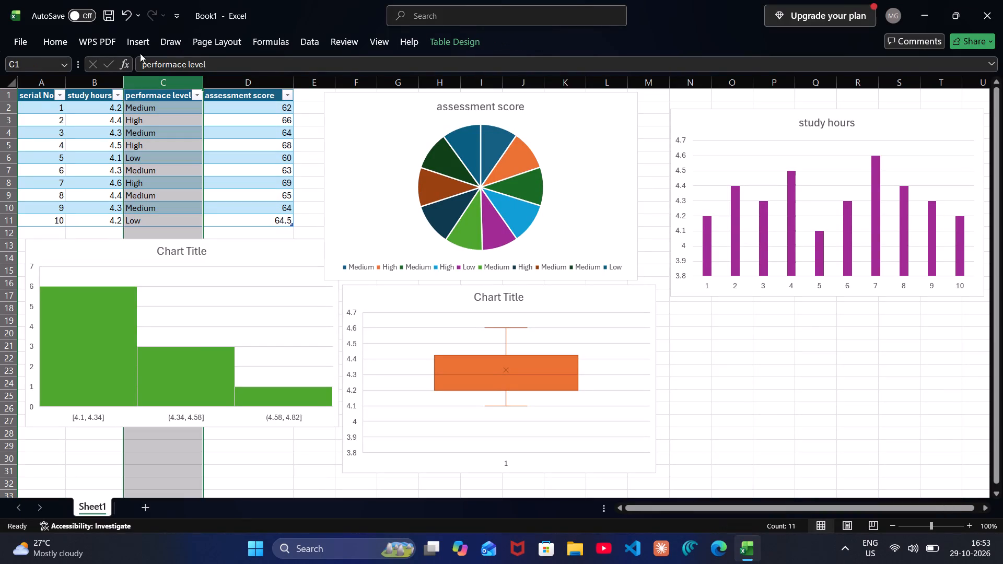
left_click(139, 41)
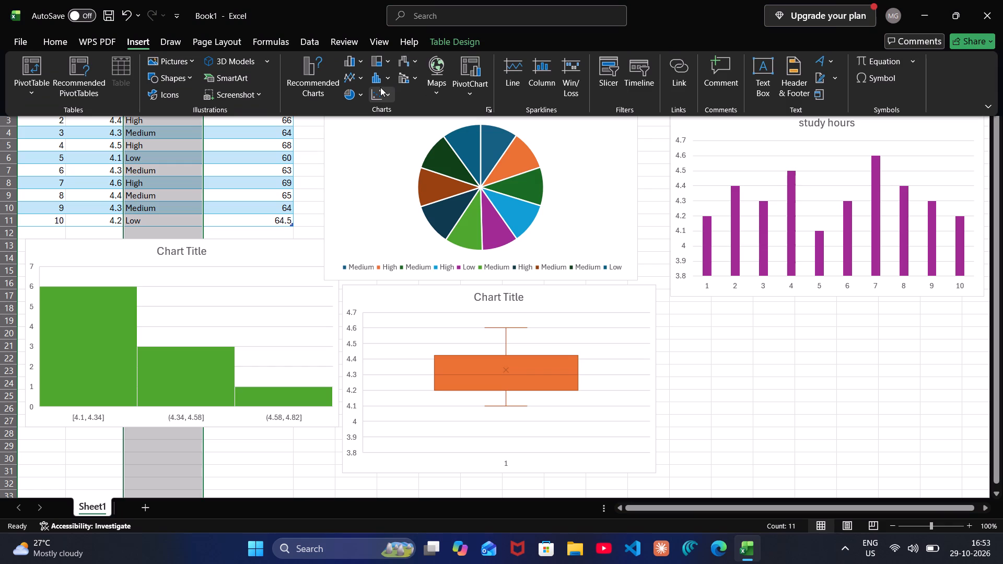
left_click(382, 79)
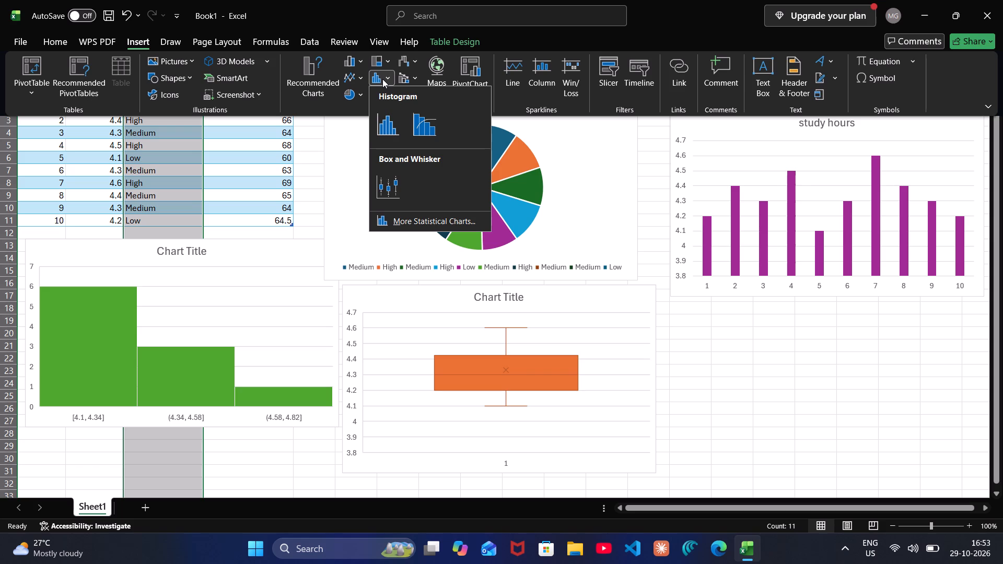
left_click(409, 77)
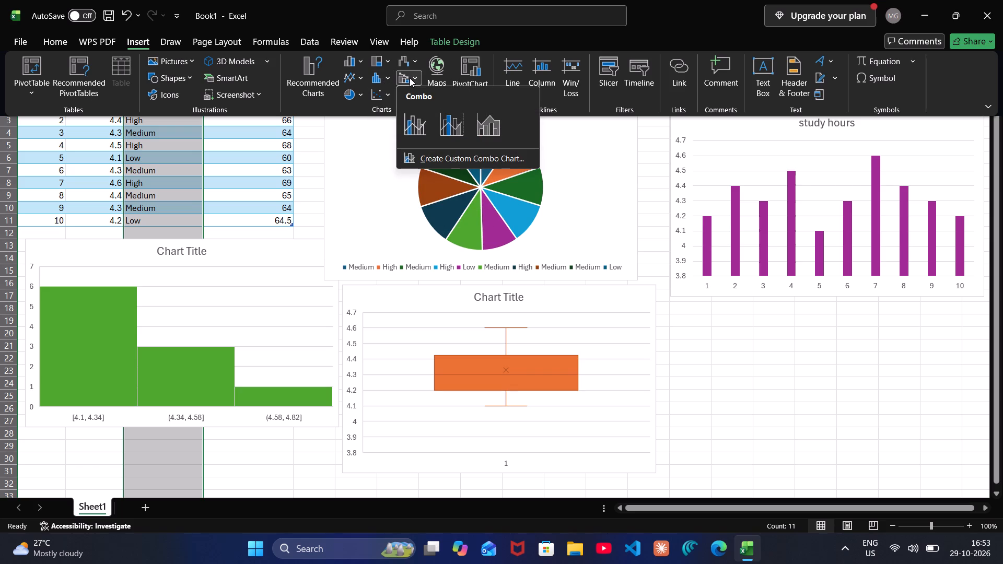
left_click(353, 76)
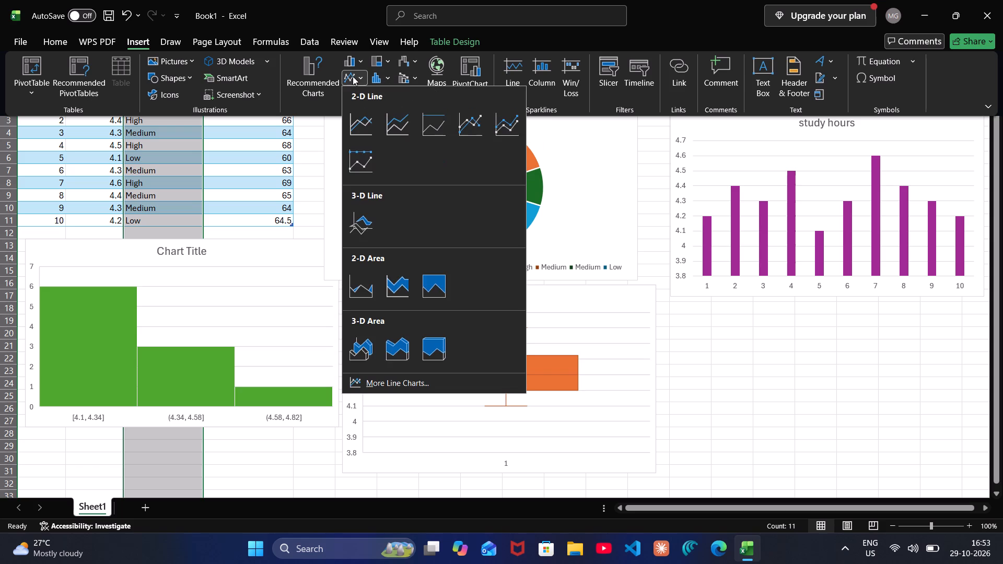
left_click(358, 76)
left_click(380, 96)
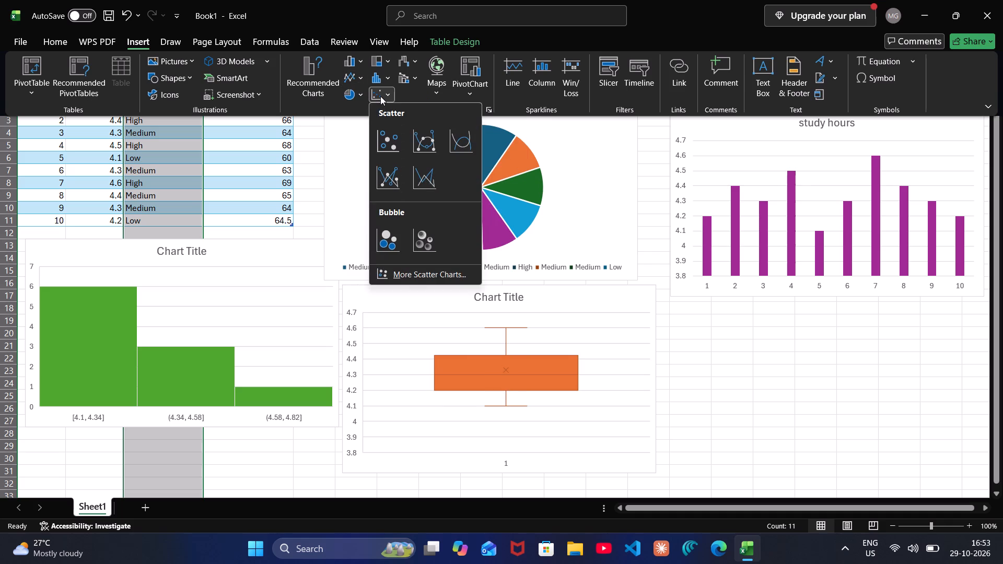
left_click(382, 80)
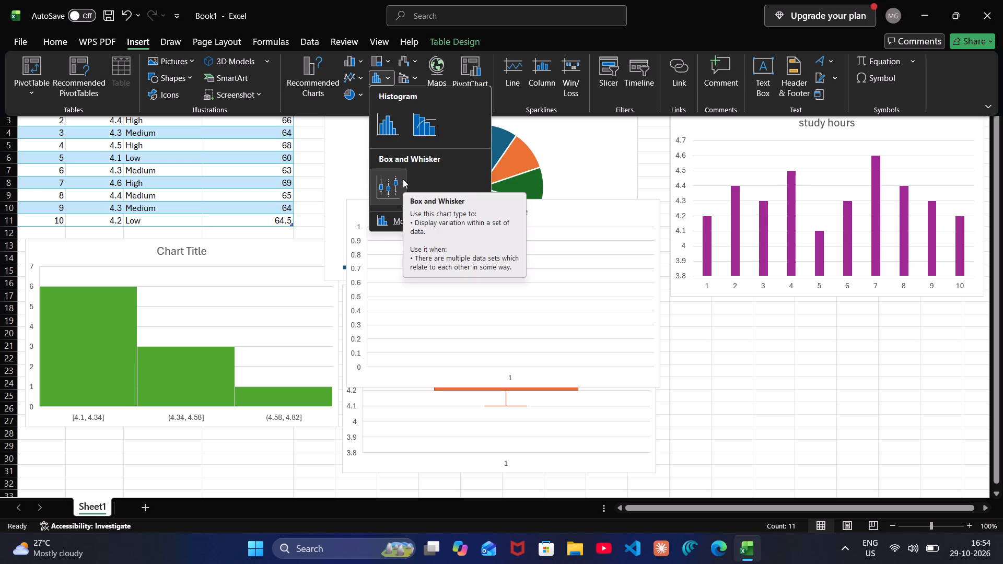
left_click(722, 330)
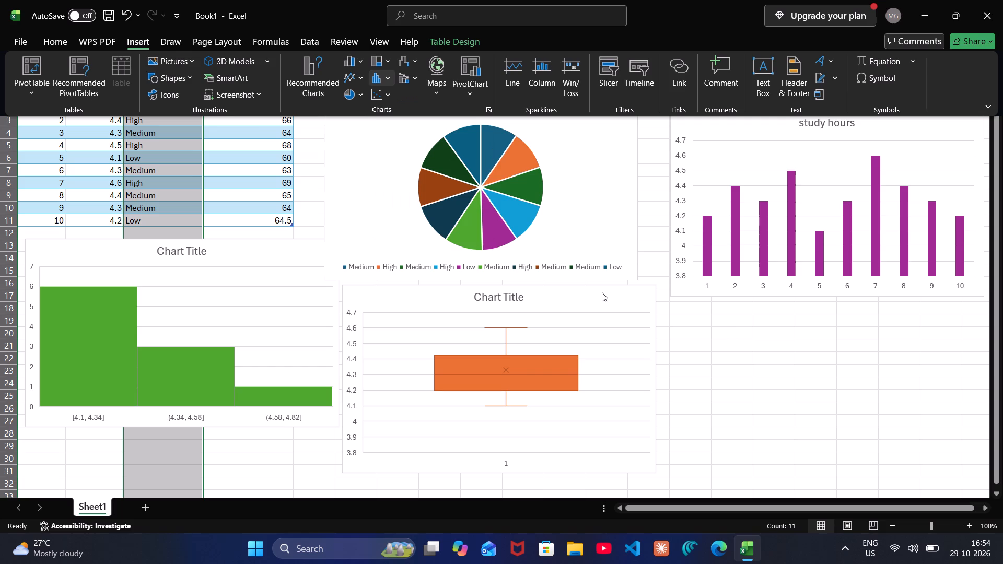
Move the orange box and whisker chart slightly down and to the right, leaving gaps from the pie chart and the green histogram.
left_click_drag(604, 292, 604, 299)
left_click_drag(604, 299, 617, 304)
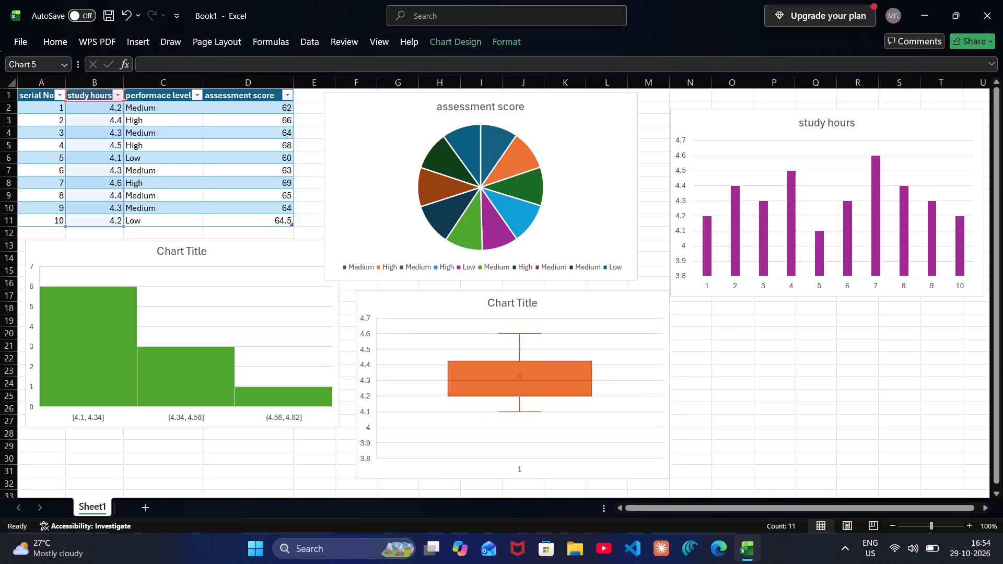
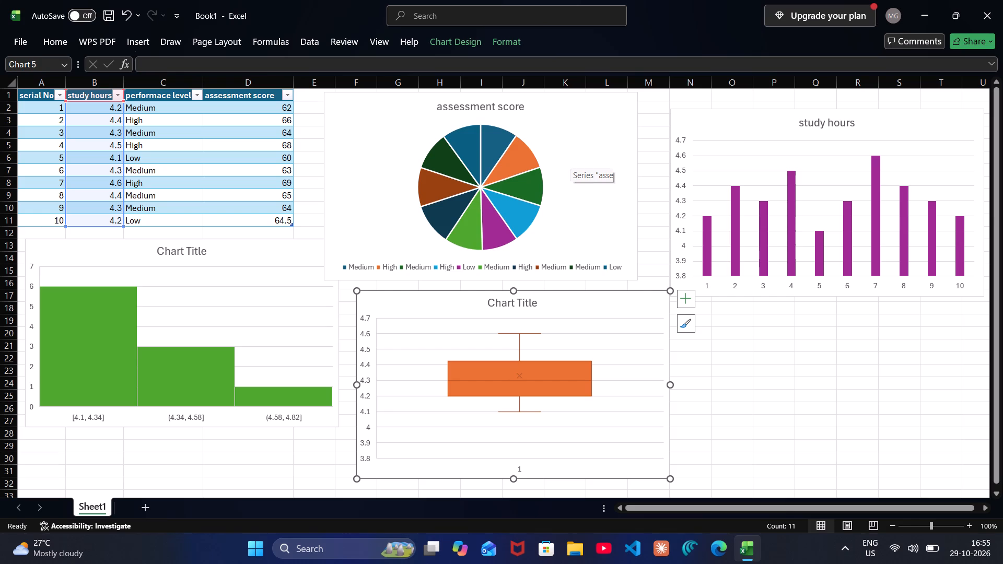
Apply the third chart style, with a grey gradient background, percentage labels and a side legend, to the pie chart.
left_click(570, 159)
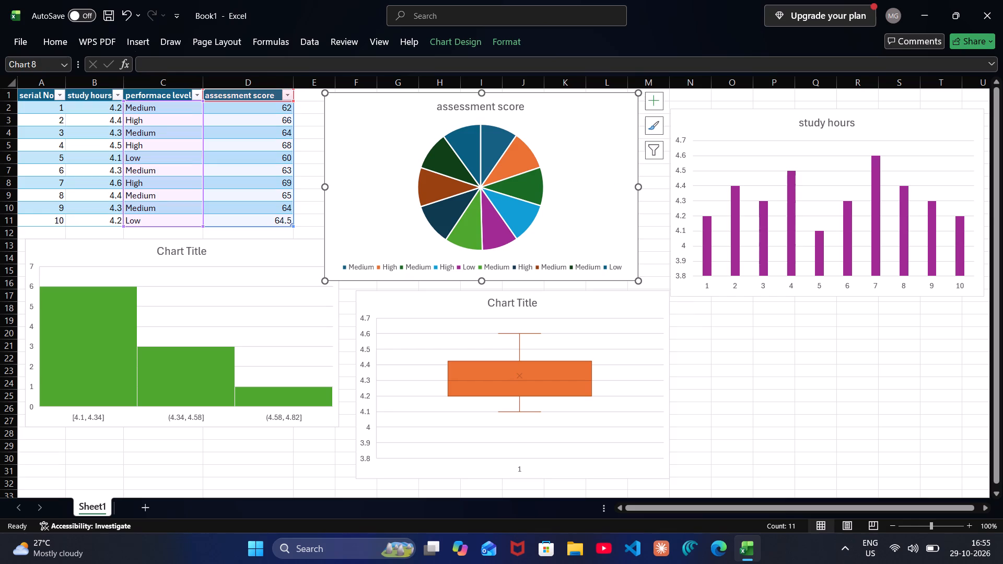
left_click(650, 121)
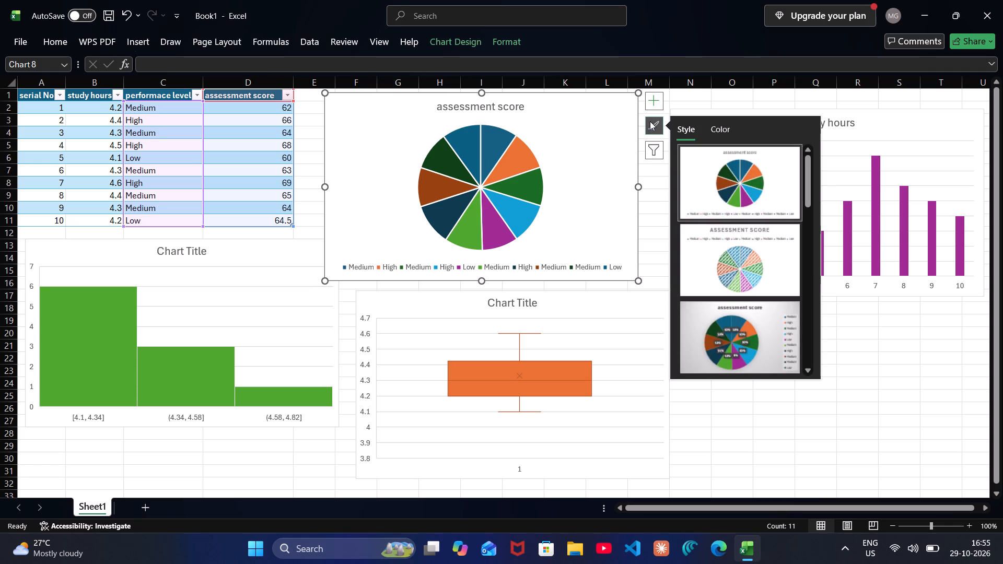
left_click(721, 323)
Replace the pie chart's title with "performance level".
left_click(523, 147)
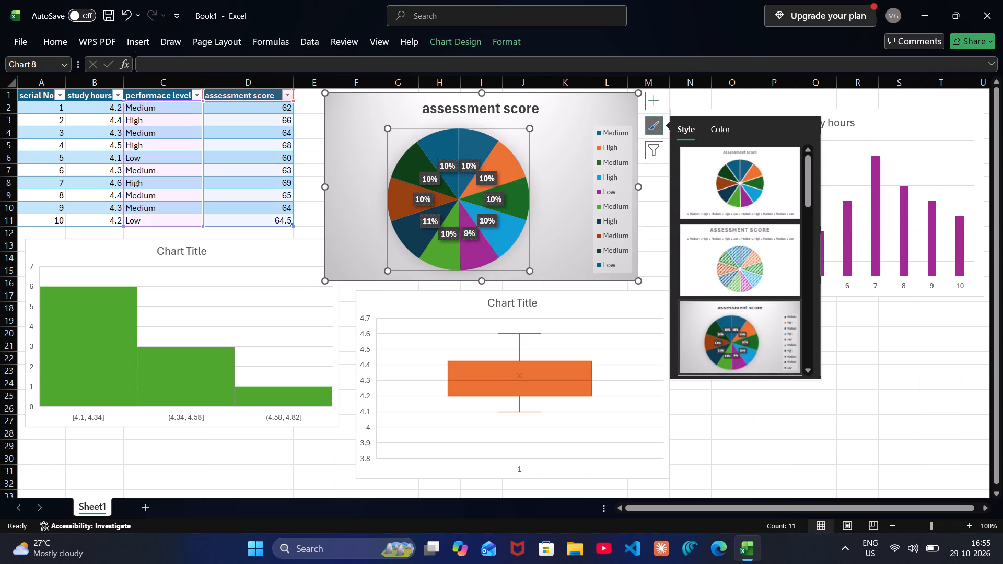
left_click(521, 114)
left_click(540, 107)
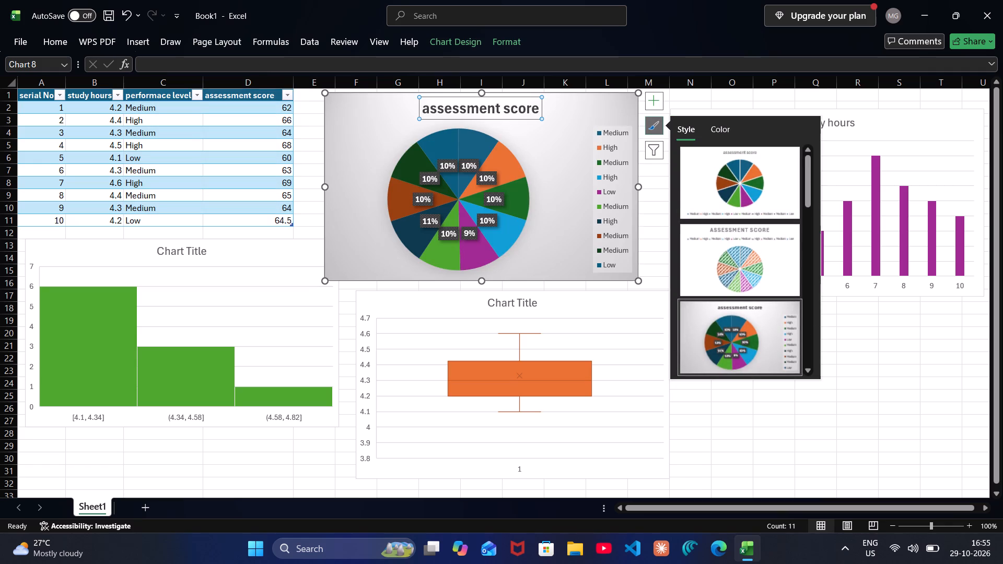
left_click(539, 107)
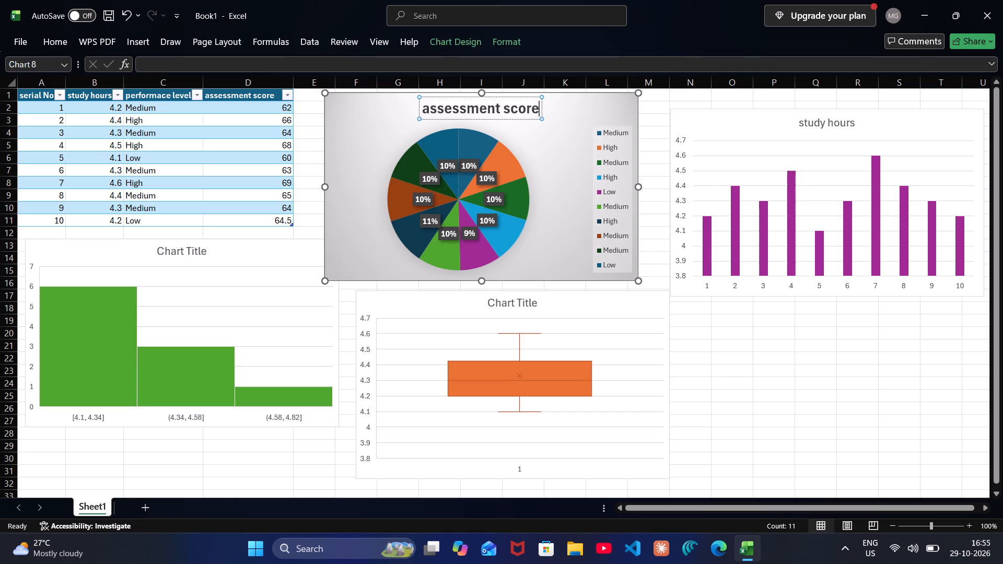
key("BackSpace")
key("BackSpace")
key("BackSpace")
key("BackSpace")
key("BackSpace")
key("BackSpace")
key("BackSpace")
key("BackSpace")
key("BackSpace")
key("BackSpace")
key("BackSpace")
key("BackSpace")
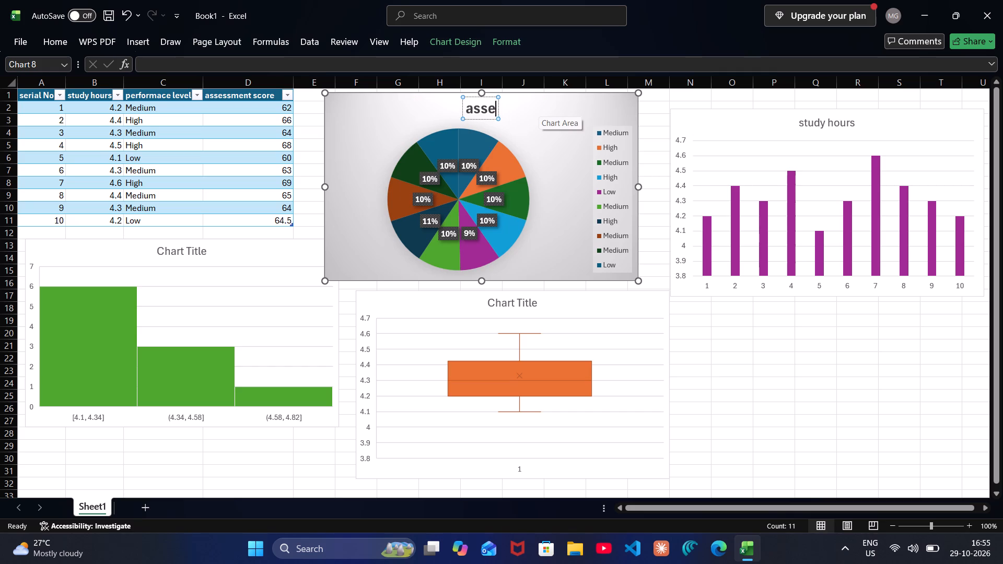
key("BackSpace")
key("BackSpace")
key("BackSpace")
key("BackSpace")
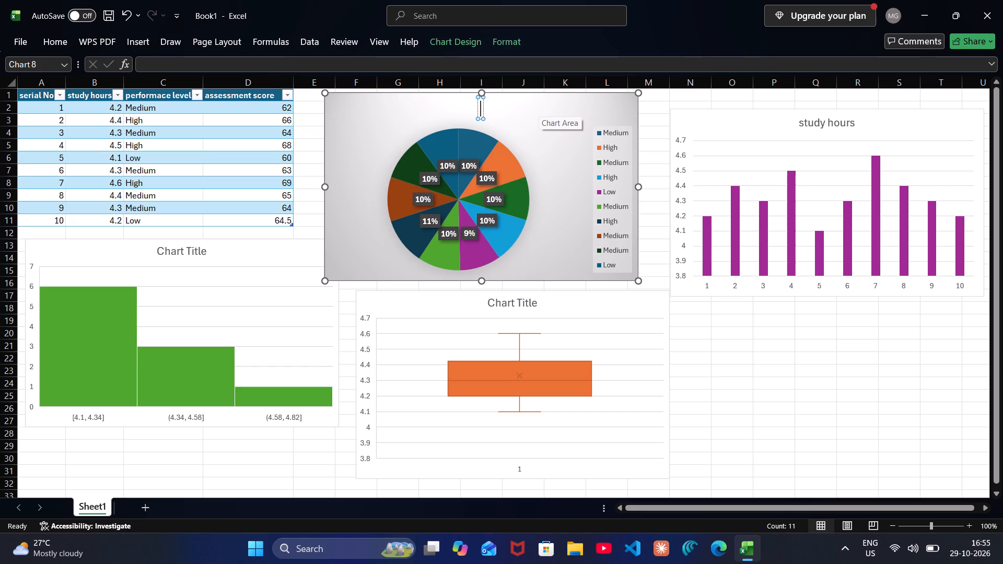
type("performance level")
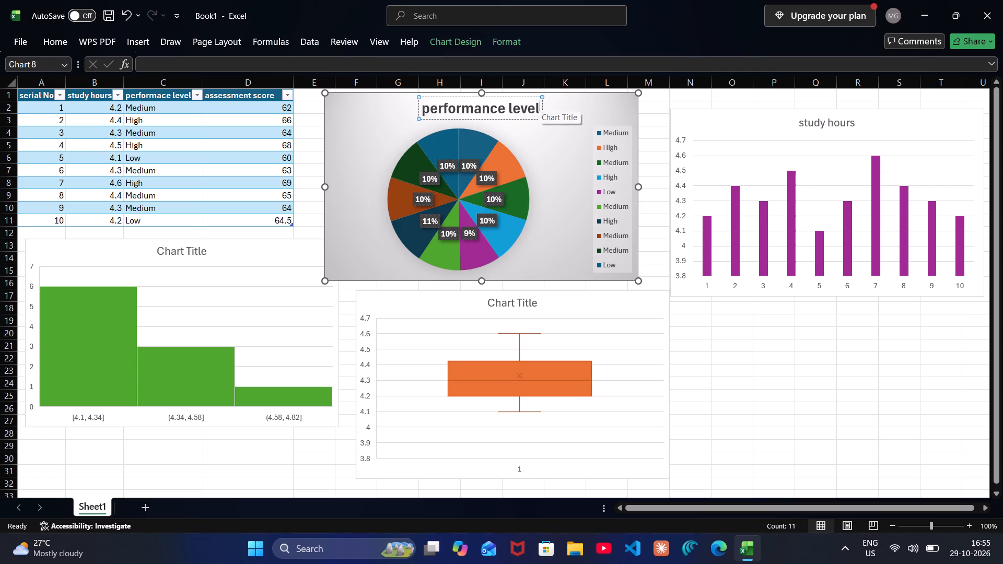
left_click(573, 121)
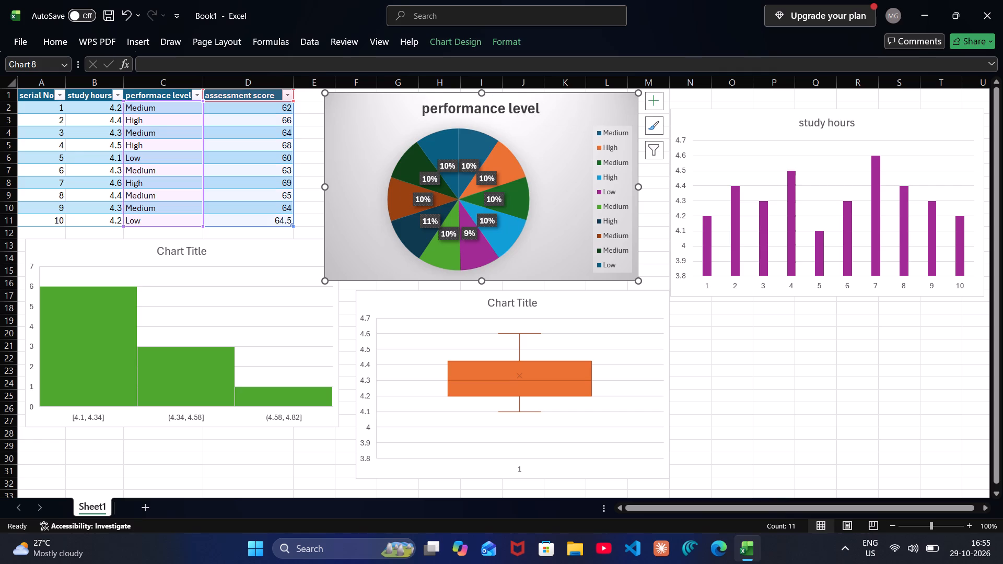
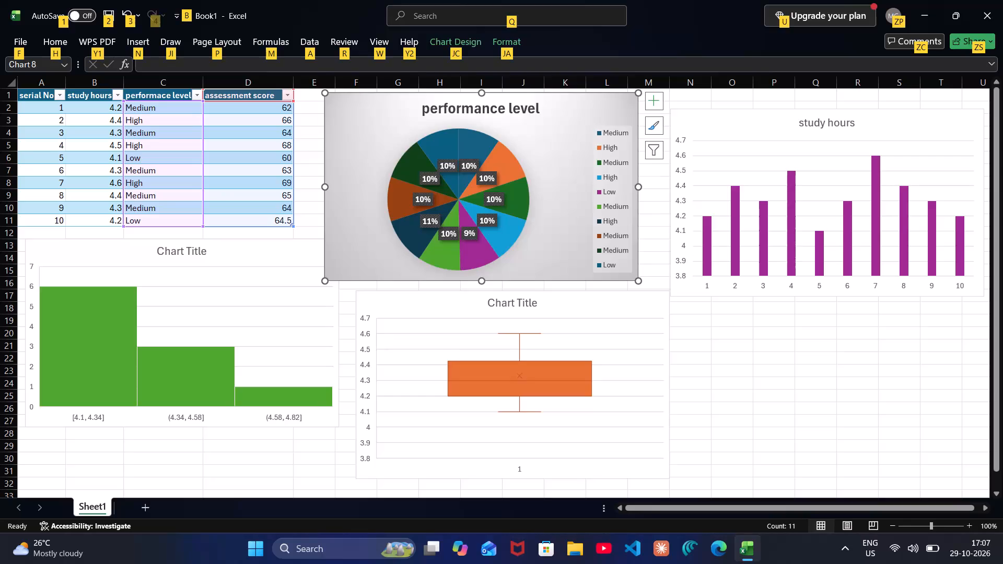
Minimize the unsaved Book1 workbook to reach the desktop, keeping it open.
key("alt+F4")
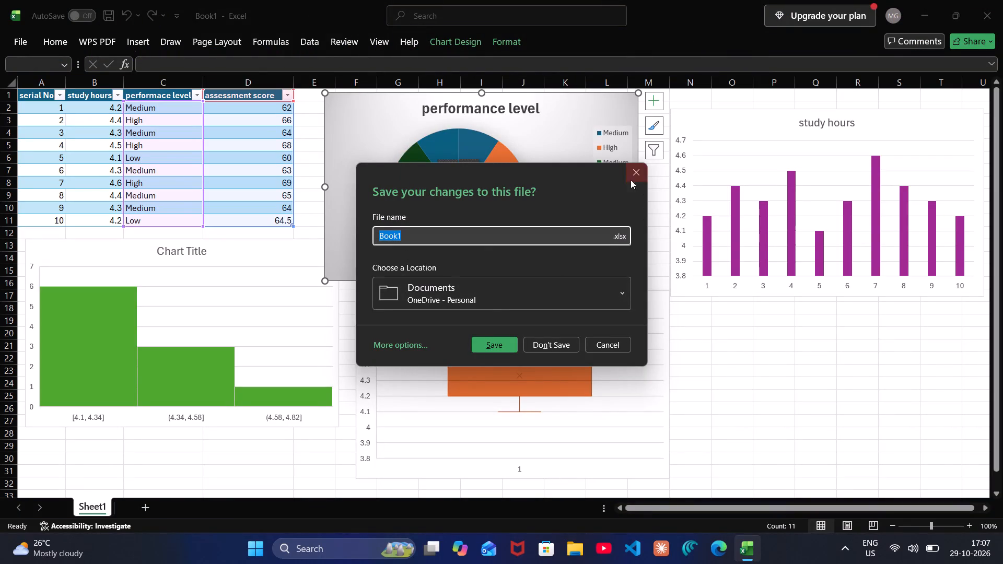
left_click(637, 173)
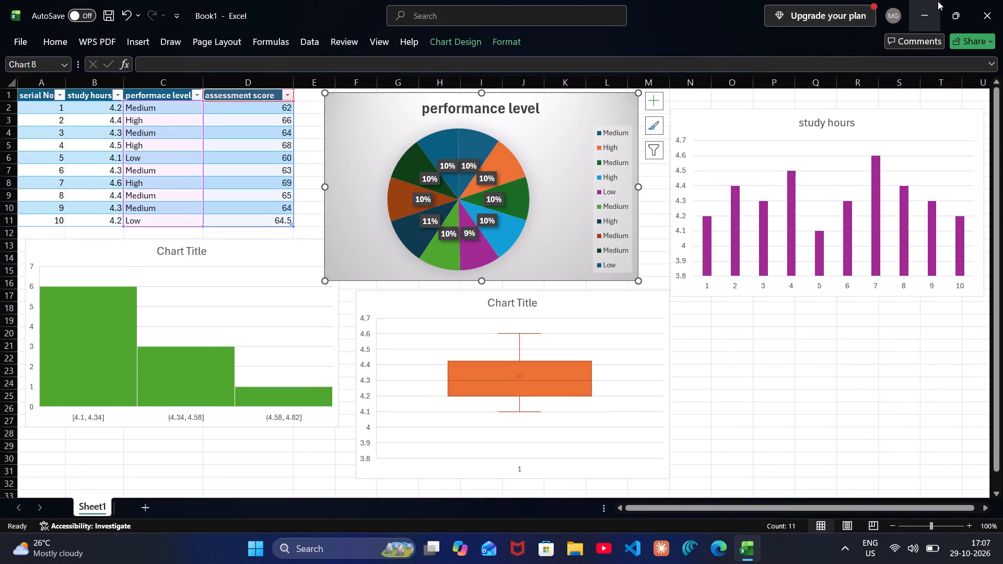
left_click(937, 2)
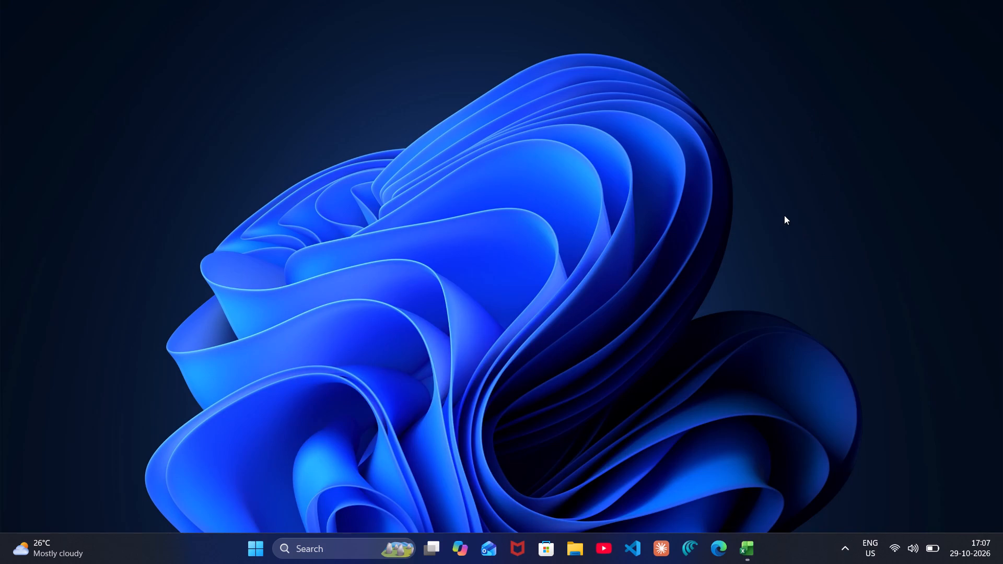
Put the computer into Sleep mode using the Shut Down Windows dialog.
key("alt+F4")
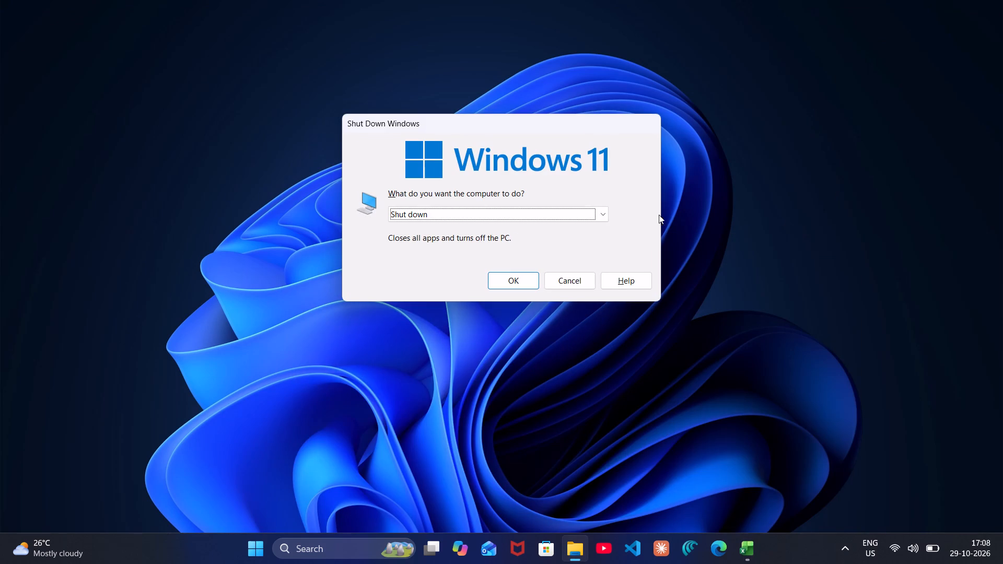
key("Down")
key("Down")
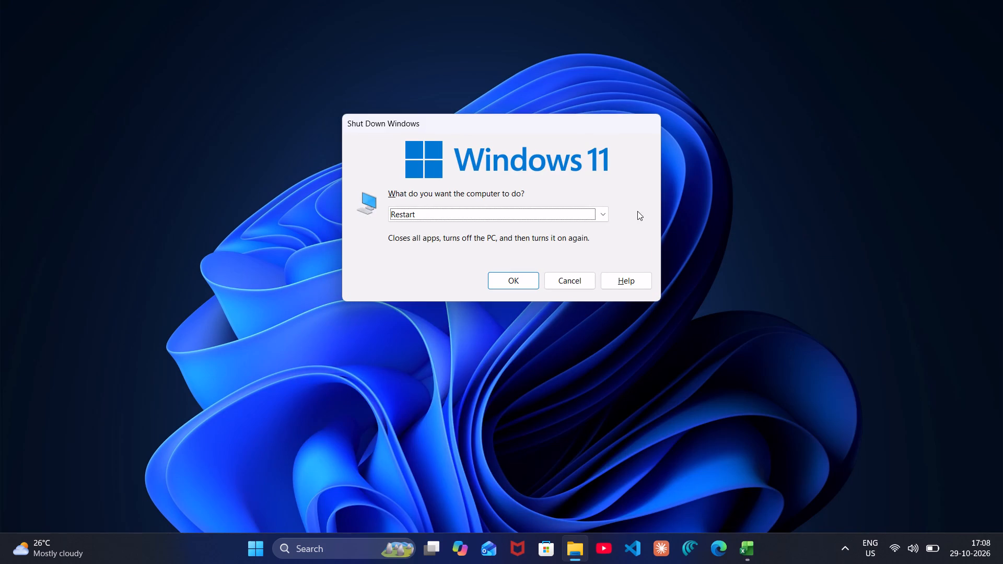
key("Up")
key("Up")
key("Up")
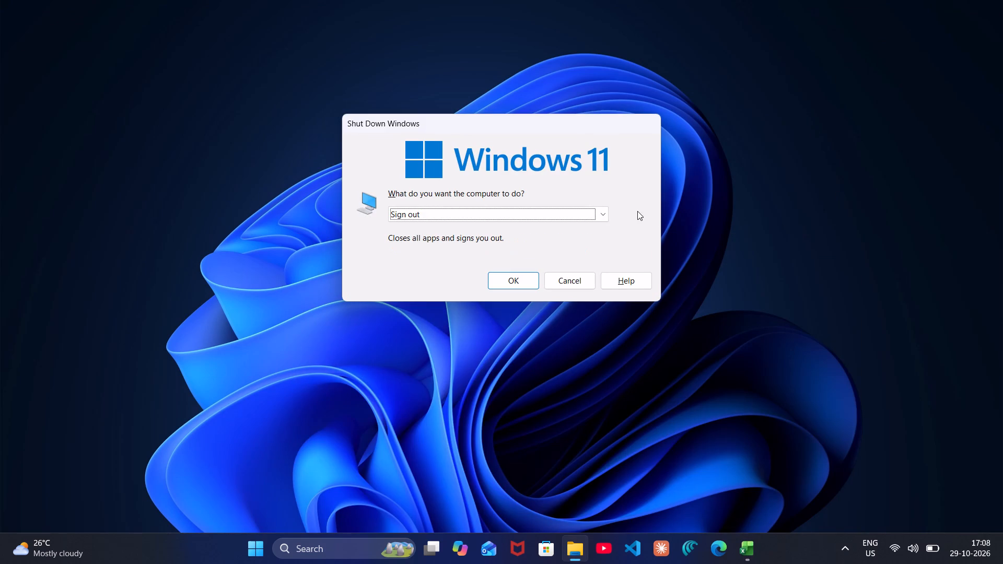
key("Down")
key("Return")
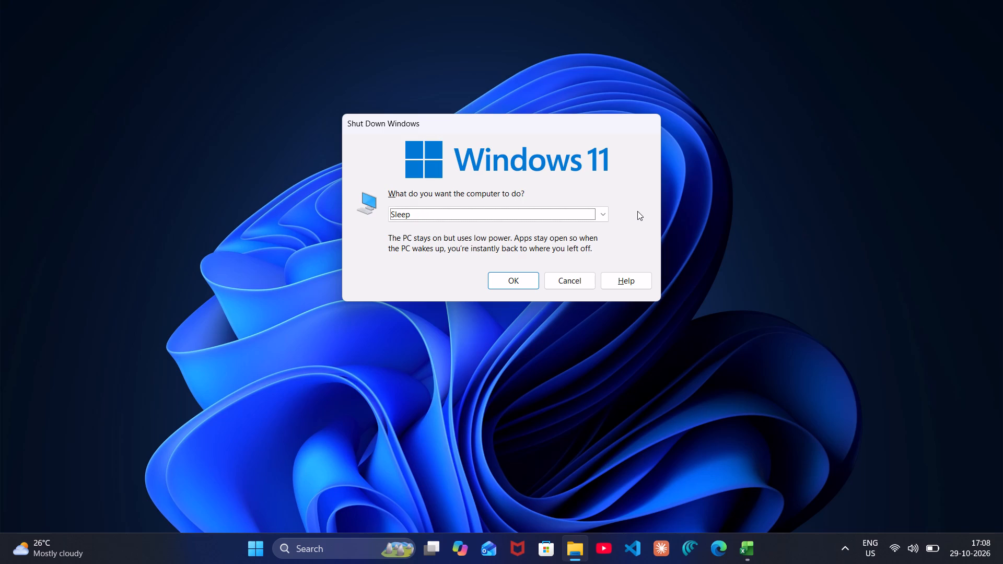
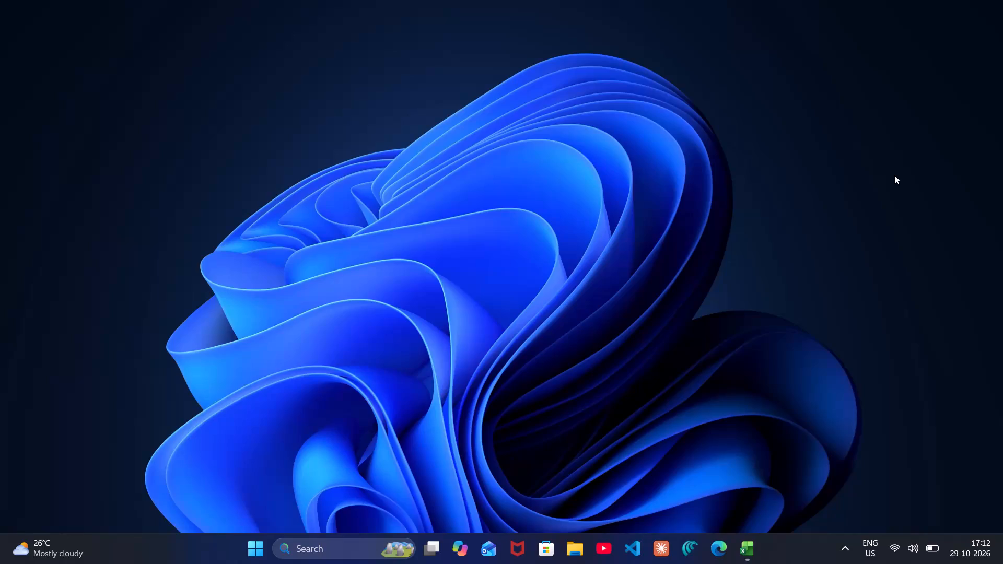
Switch to Excel and bring the minimized Book1 workbook back on screen.
left_click(742, 552)
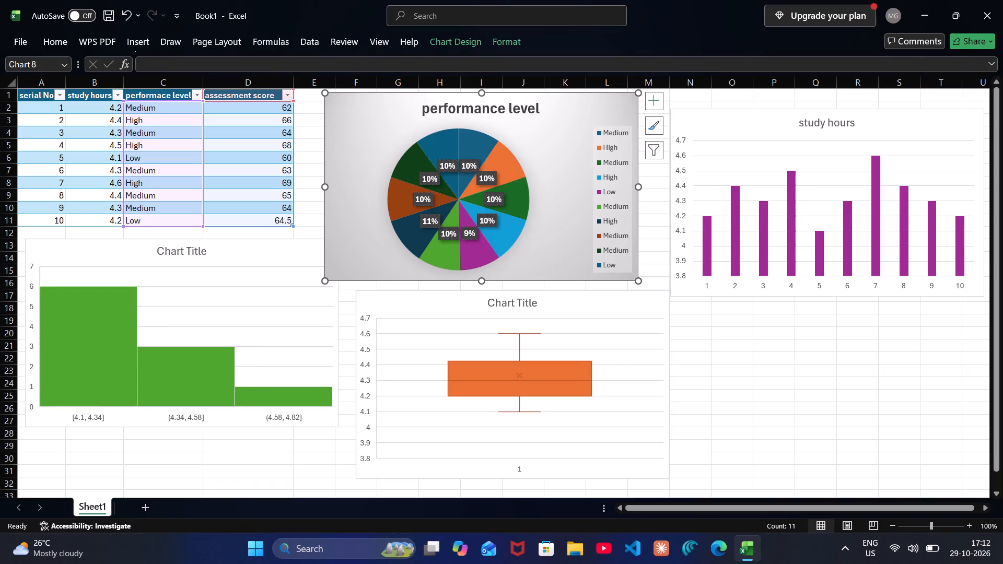
left_click(1002, 0)
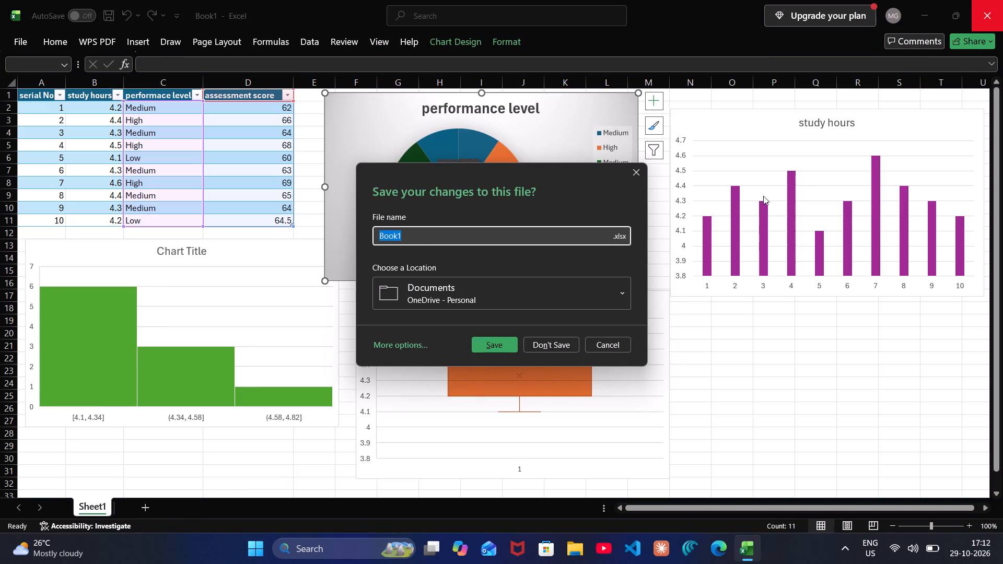
left_click(642, 178)
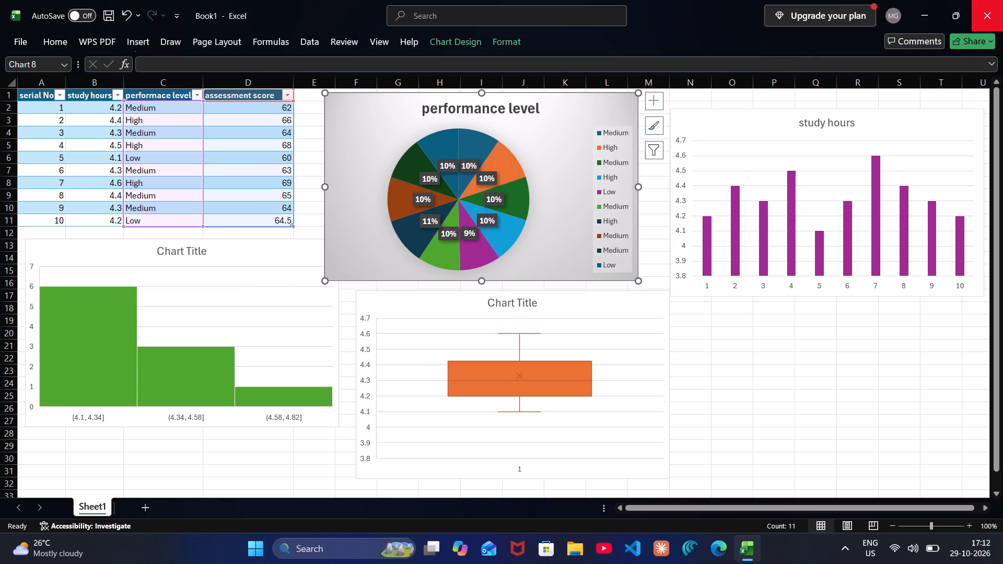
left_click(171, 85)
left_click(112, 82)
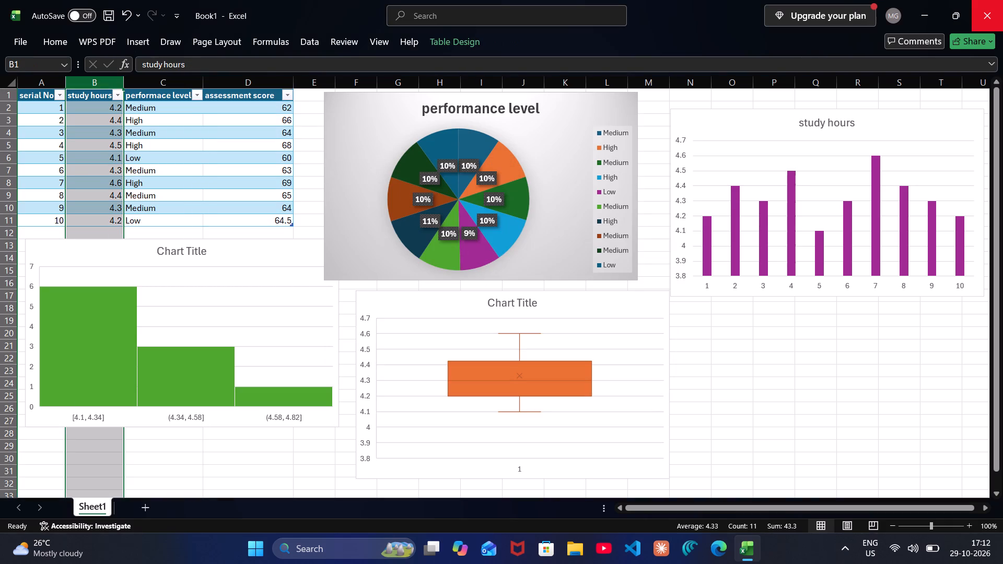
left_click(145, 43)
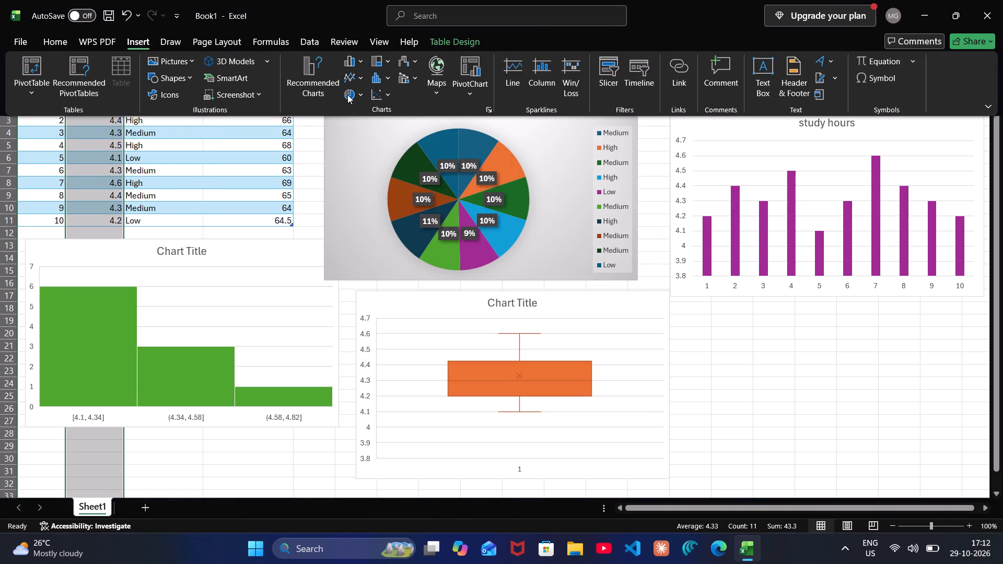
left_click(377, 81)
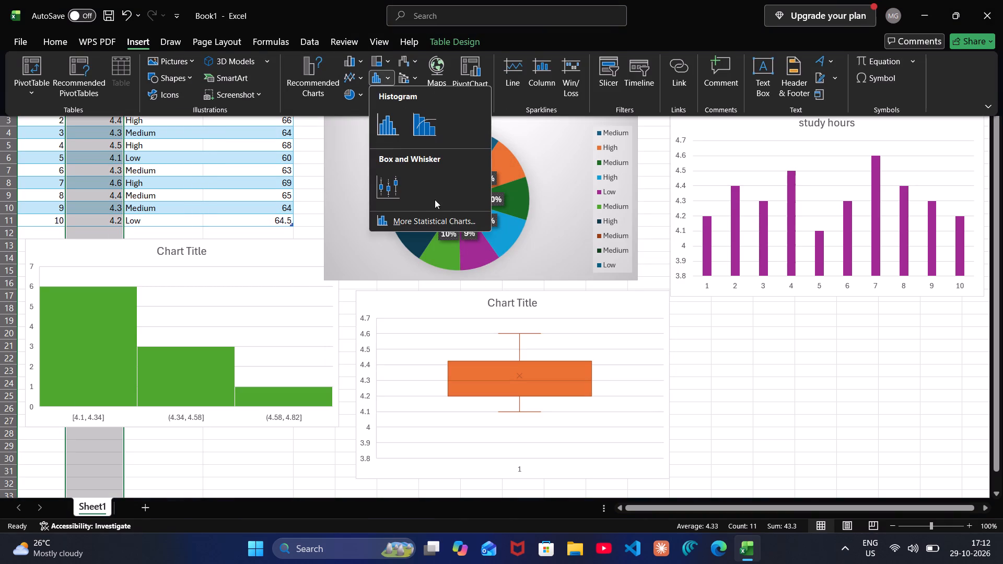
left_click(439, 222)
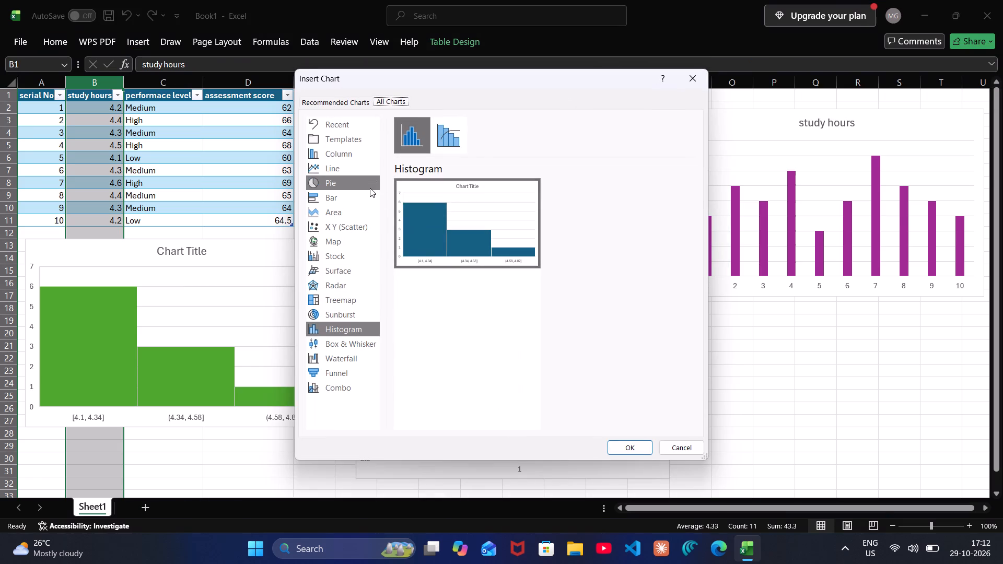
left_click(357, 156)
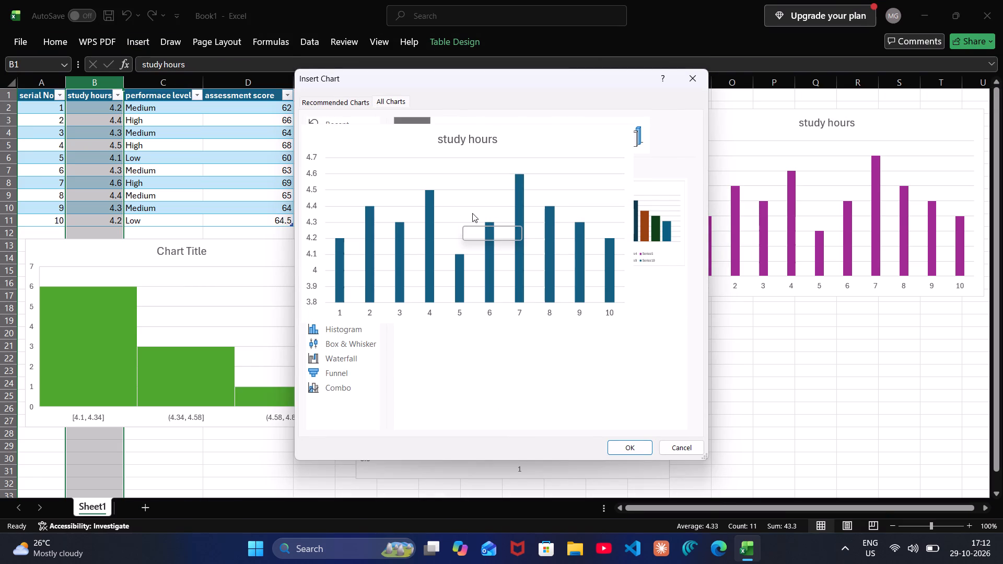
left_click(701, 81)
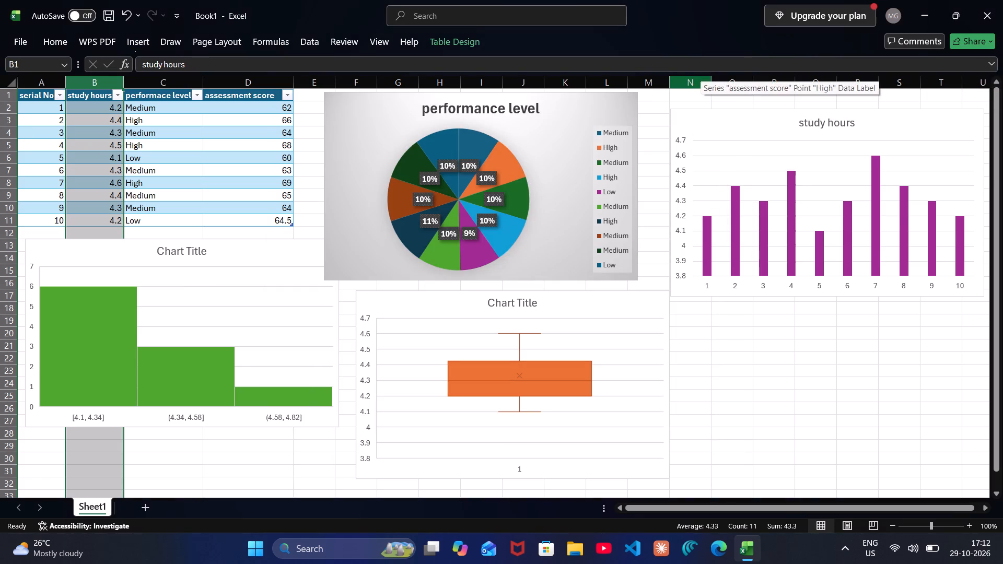
Close the Book1 workbook without saving its changes.
left_click(1002, 0)
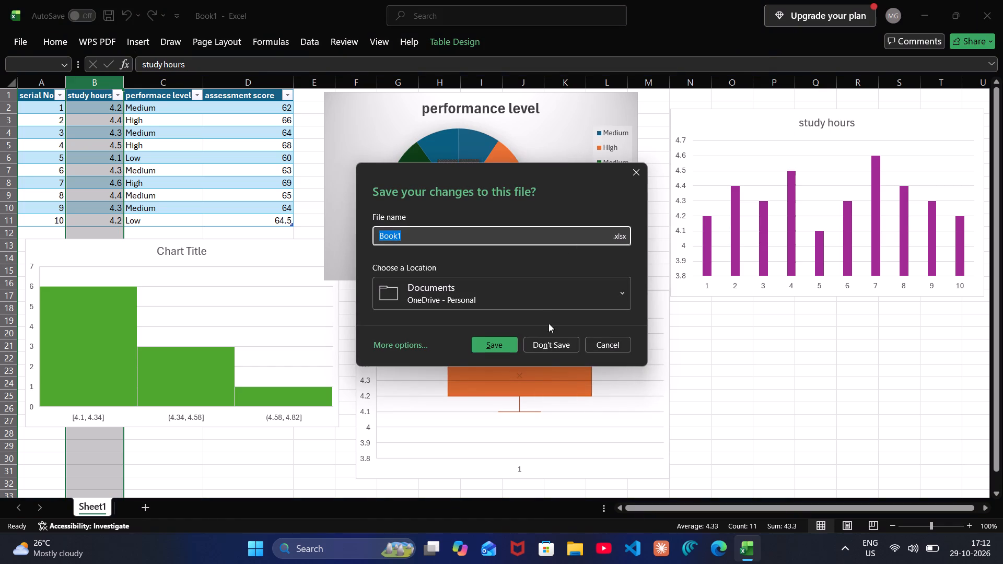
left_click(555, 348)
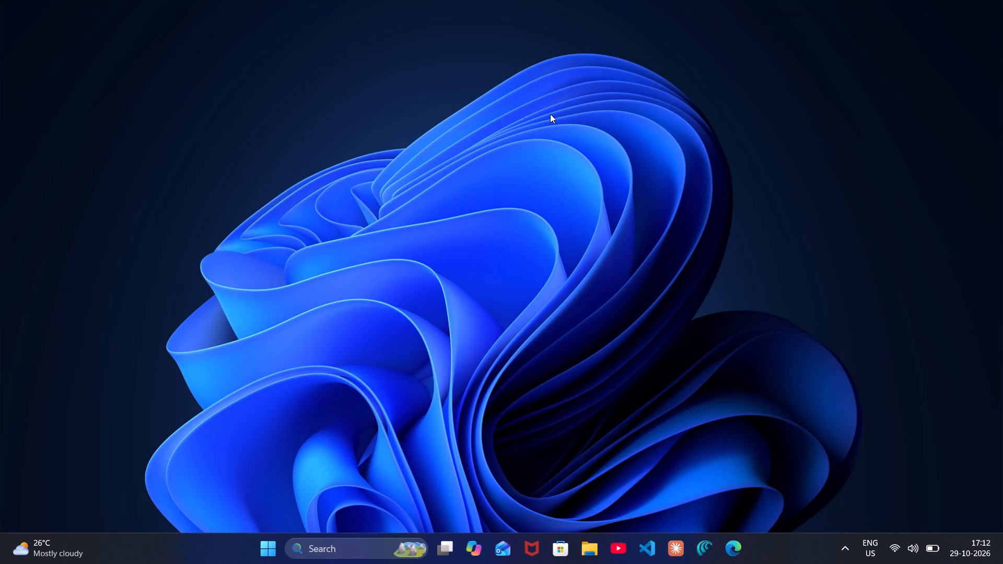
Open the Shut Down Windows dialog from the desktop.
right_click(550, 114)
left_click(574, 168)
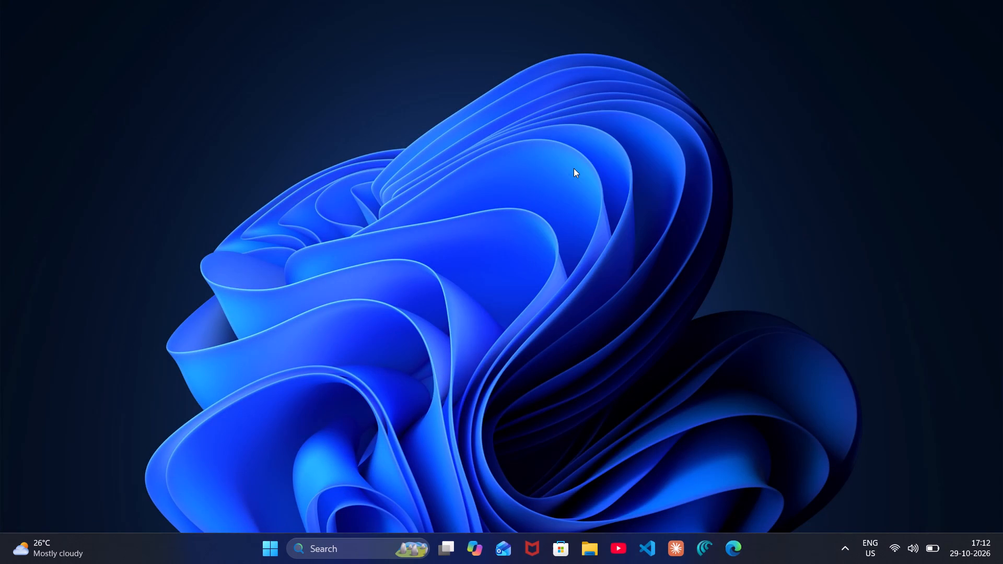
key("alt+F4")
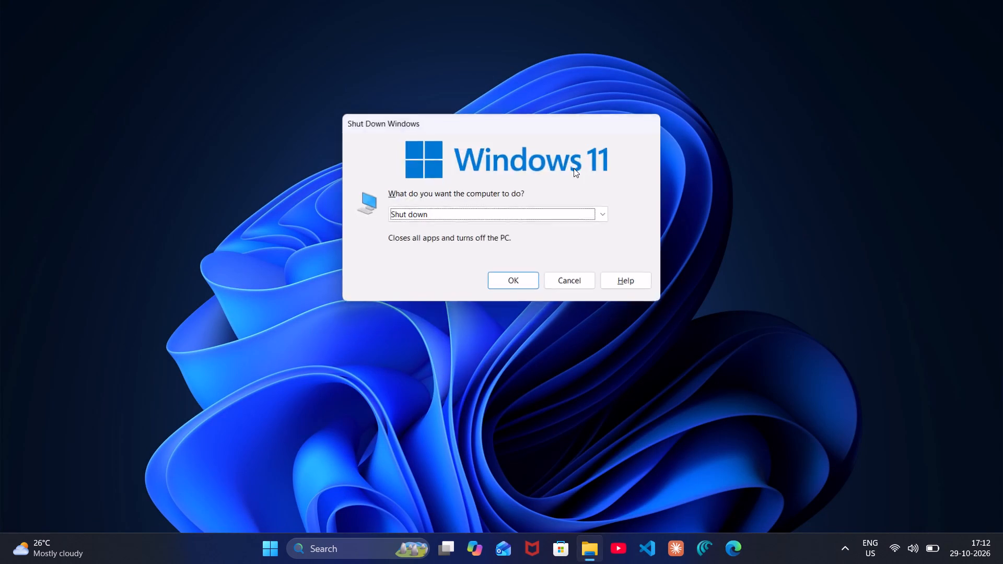